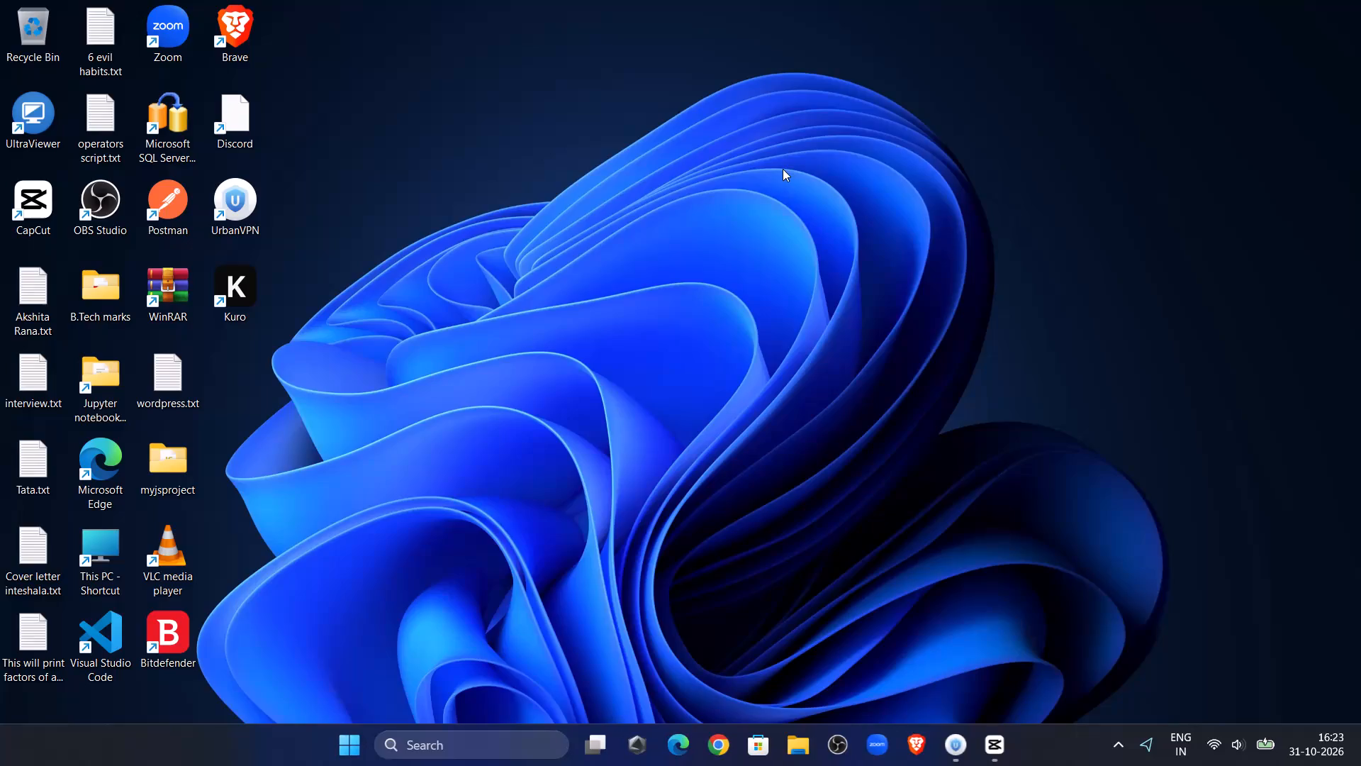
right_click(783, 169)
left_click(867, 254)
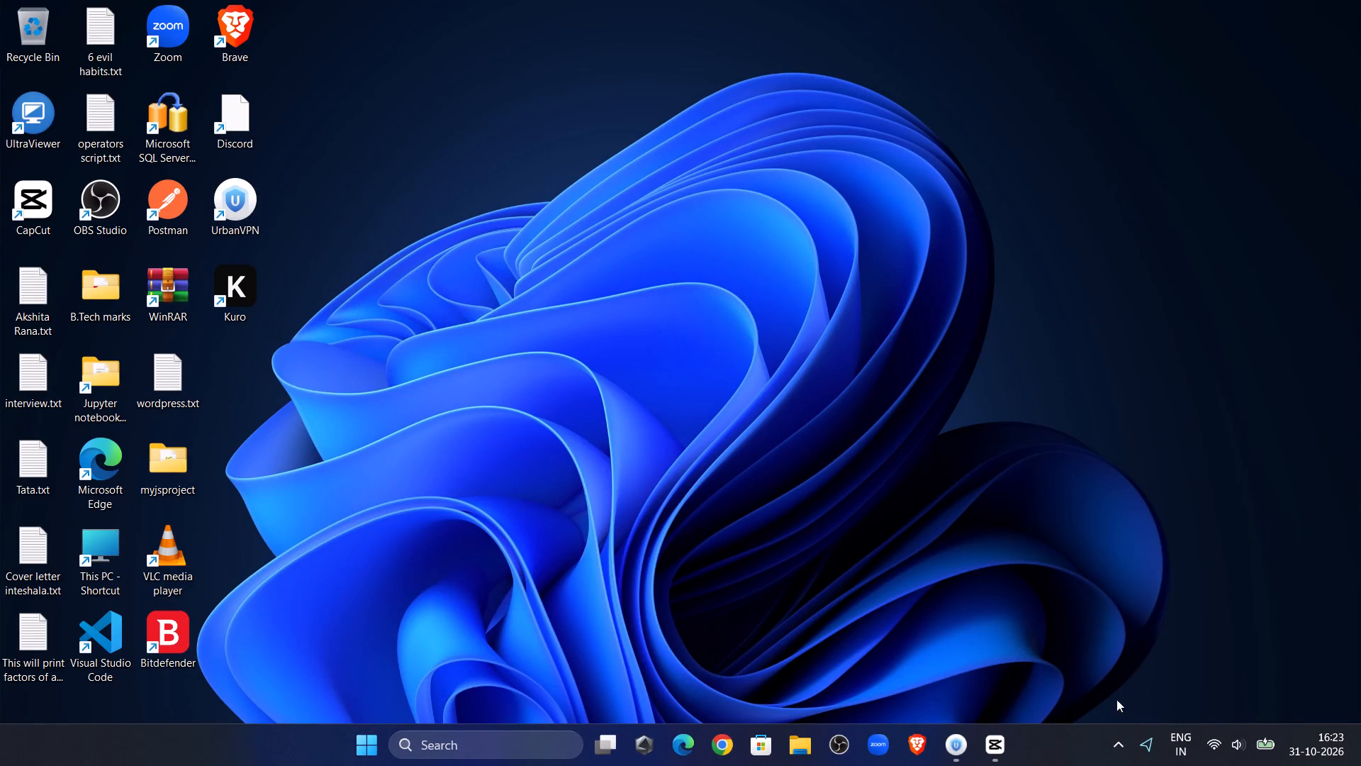
Switch to the CapCut window containing project 1031.
left_click(998, 742)
left_click(1014, 757)
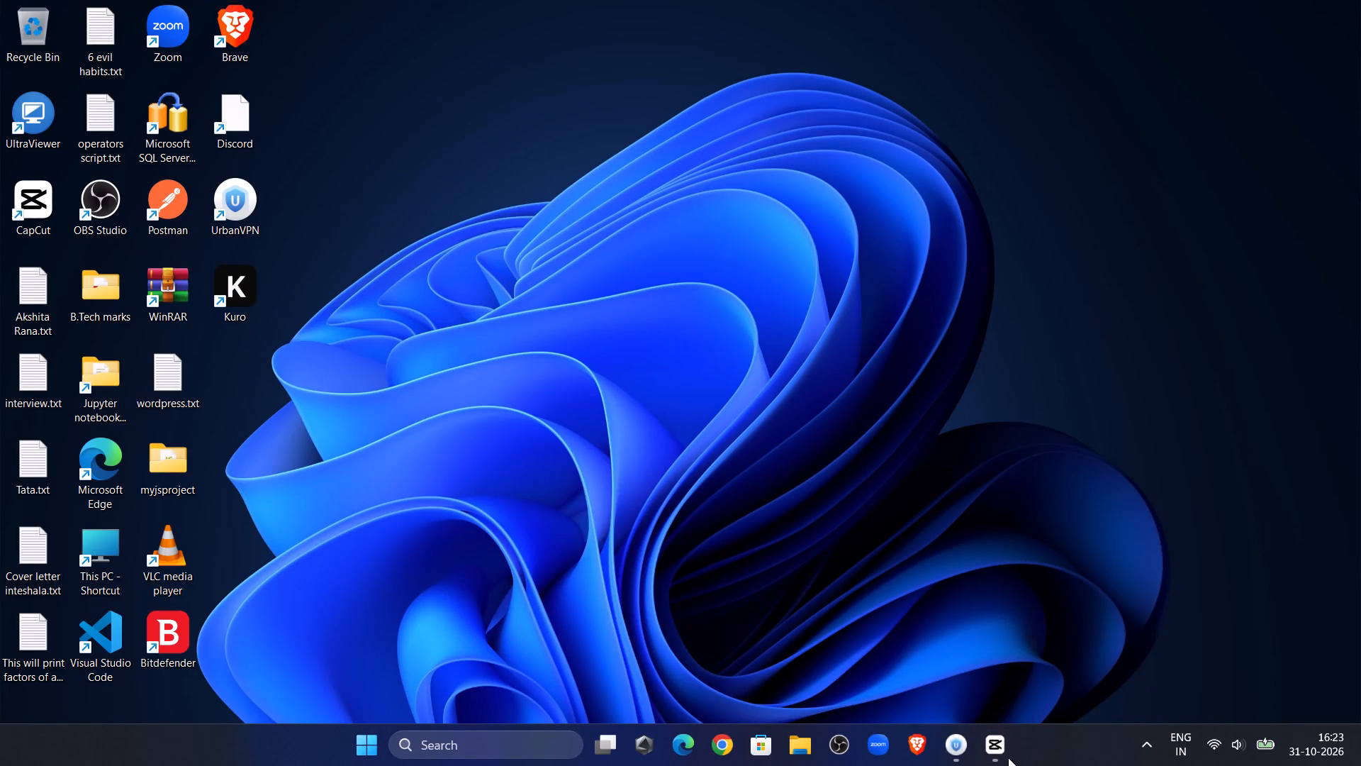
left_click(997, 745)
Switch to UrbanVPN, continue with the free version, start a connection to the United States, and minimize the window.
left_click(951, 756)
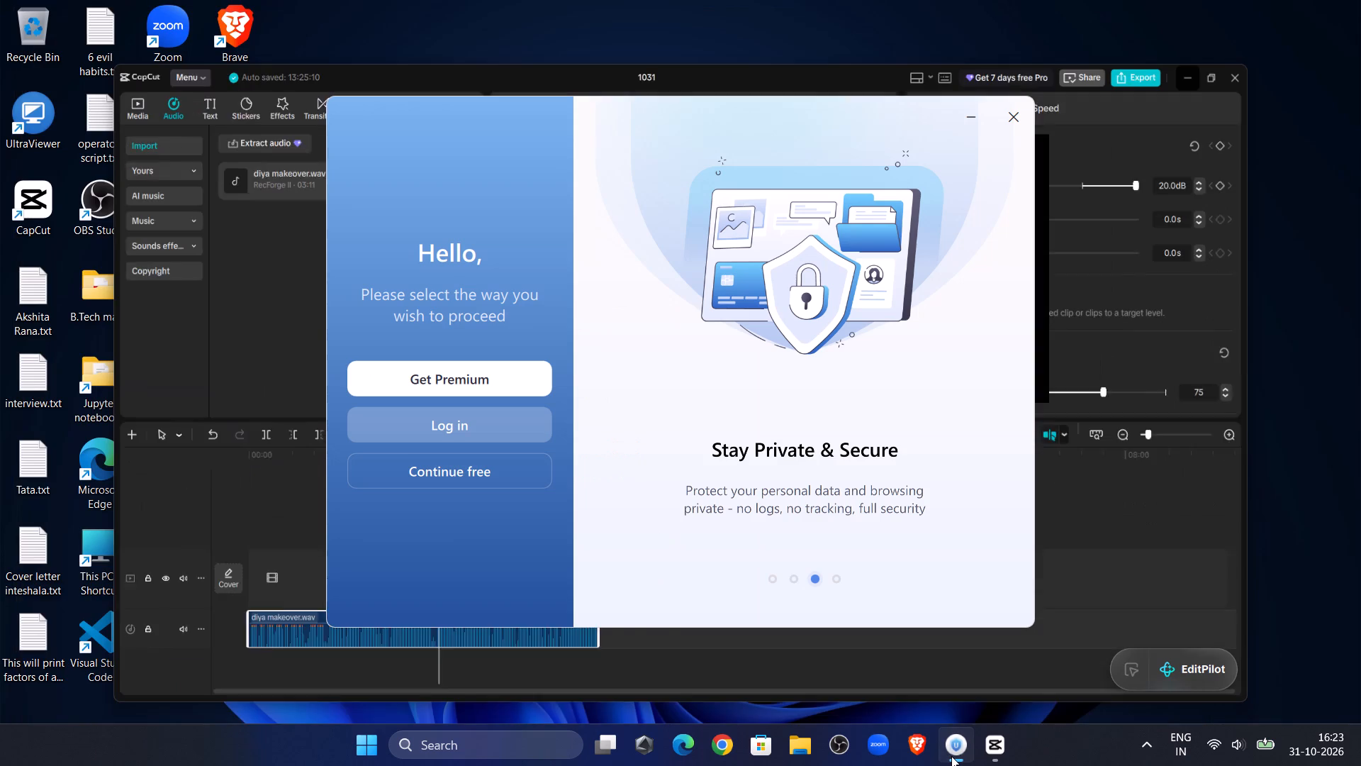
left_click(448, 457)
left_click(454, 470)
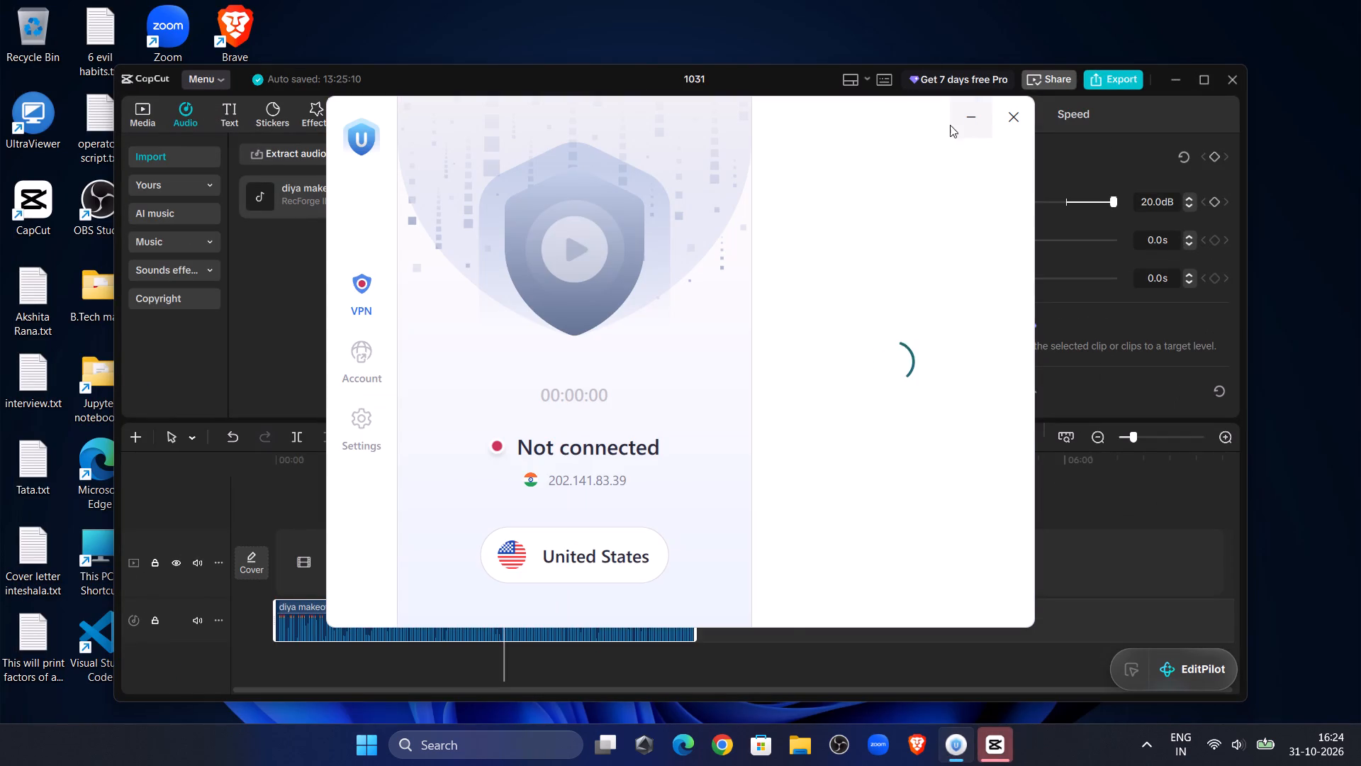
left_click(556, 261)
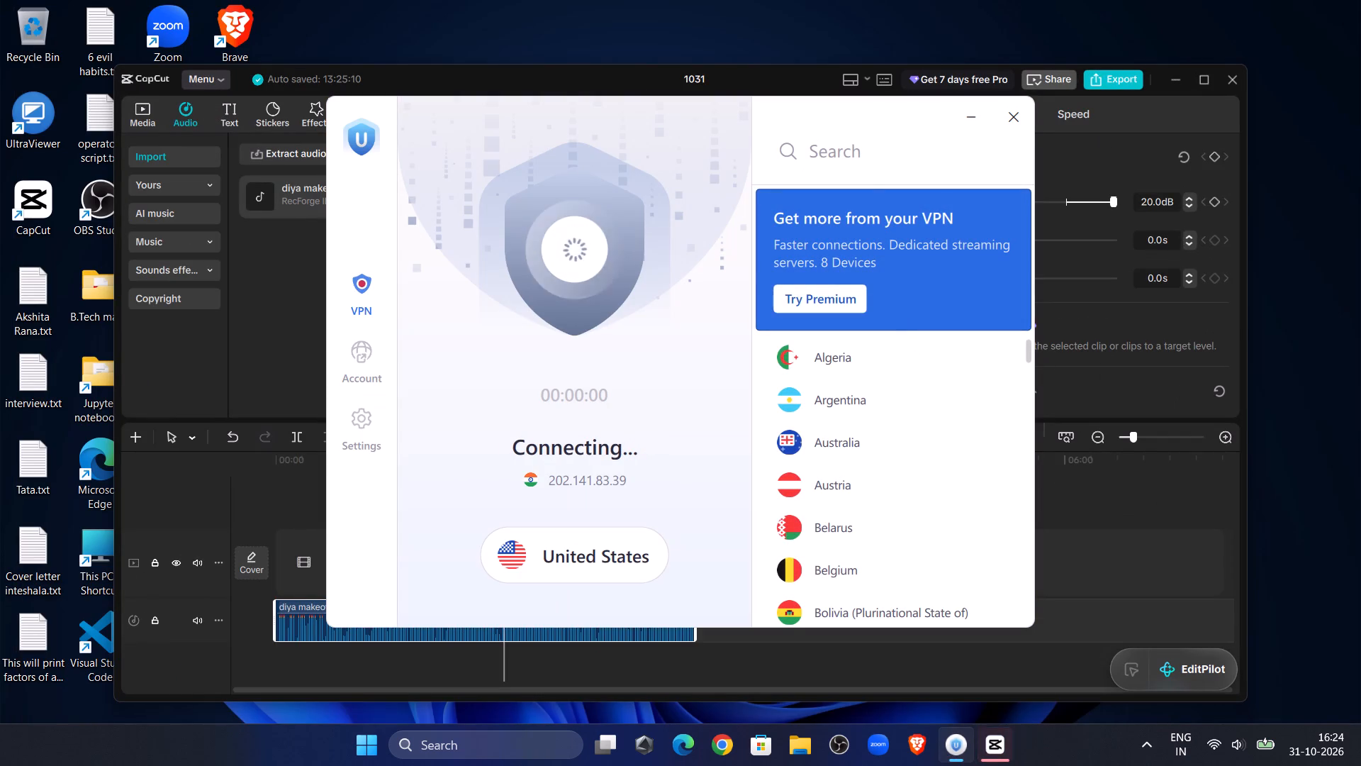
left_click(968, 119)
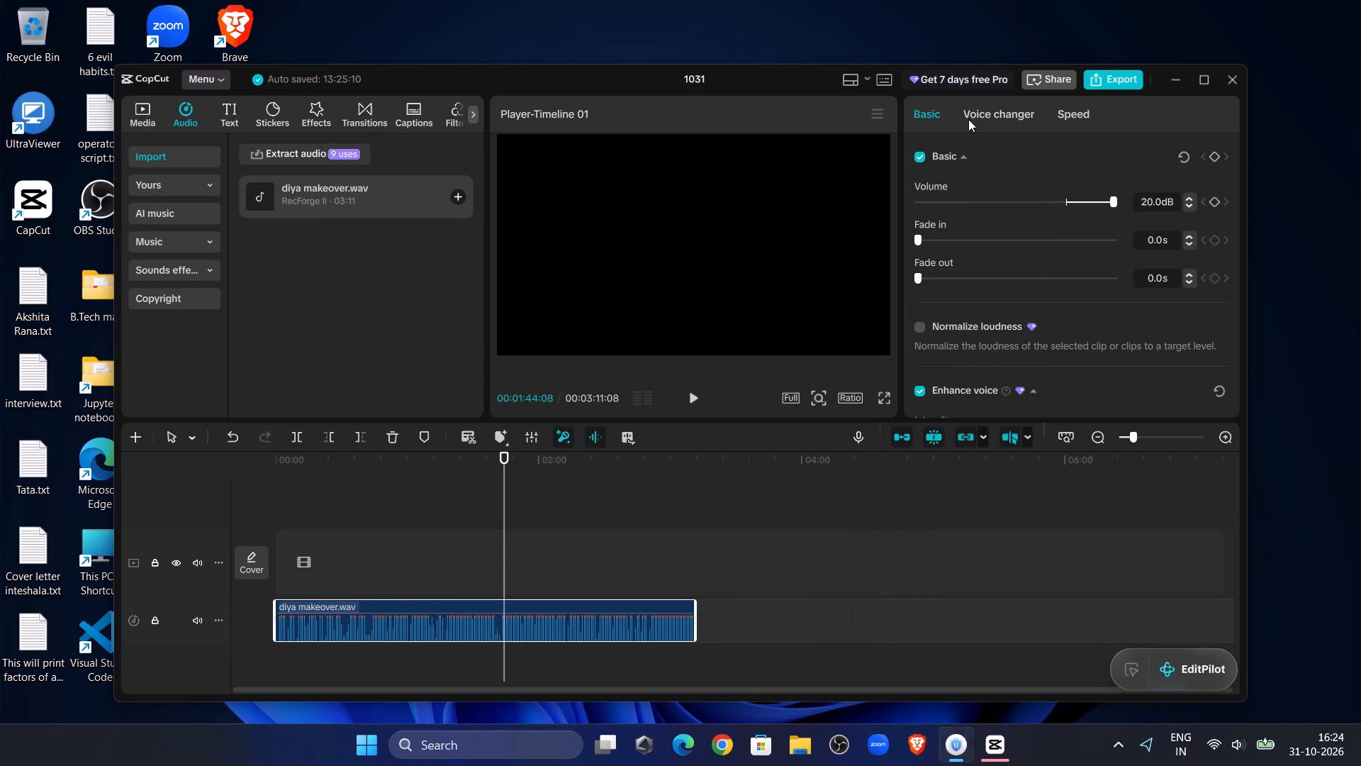
Maximize CapCut and listen to diya makeover.wav from several points in its first 30 seconds to find where the usable speech starts.
left_click(1198, 82)
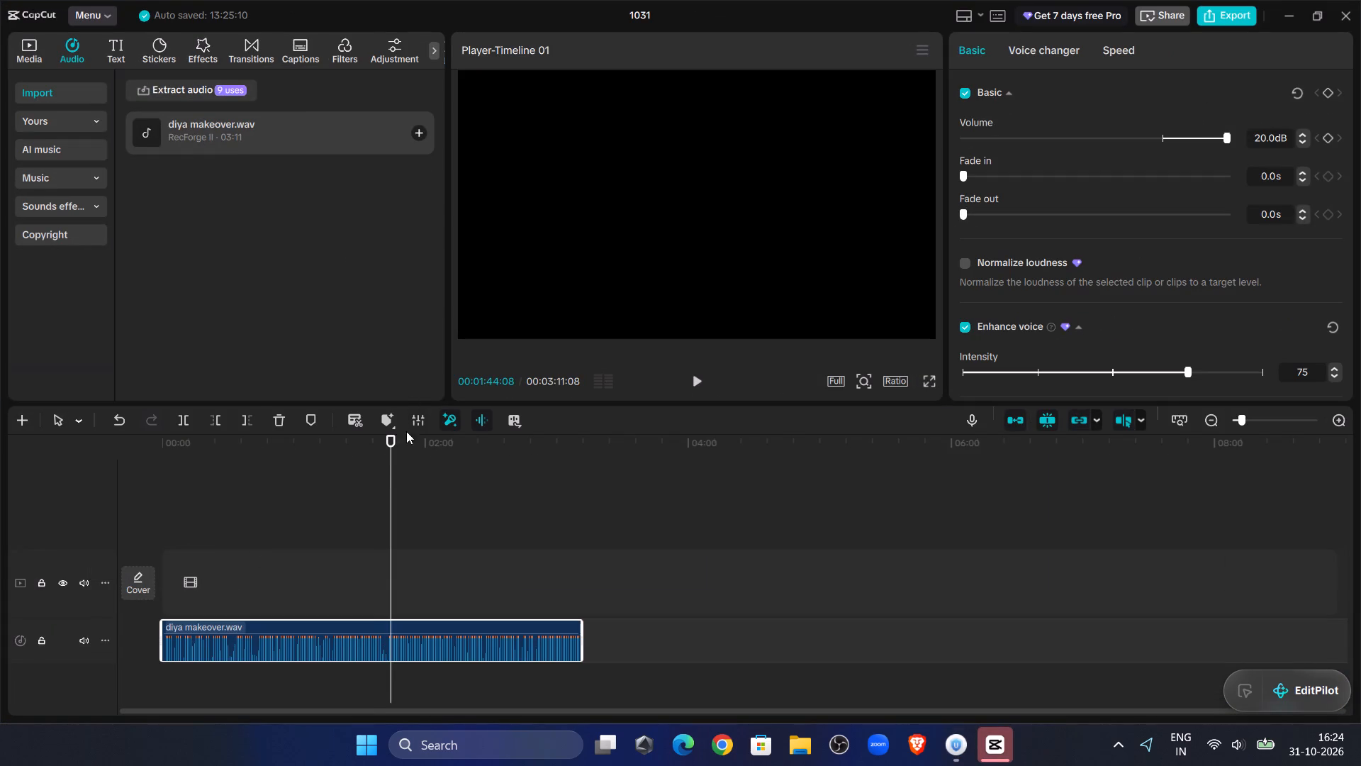
left_click_drag(390, 450, 0, 565)
left_click(707, 377)
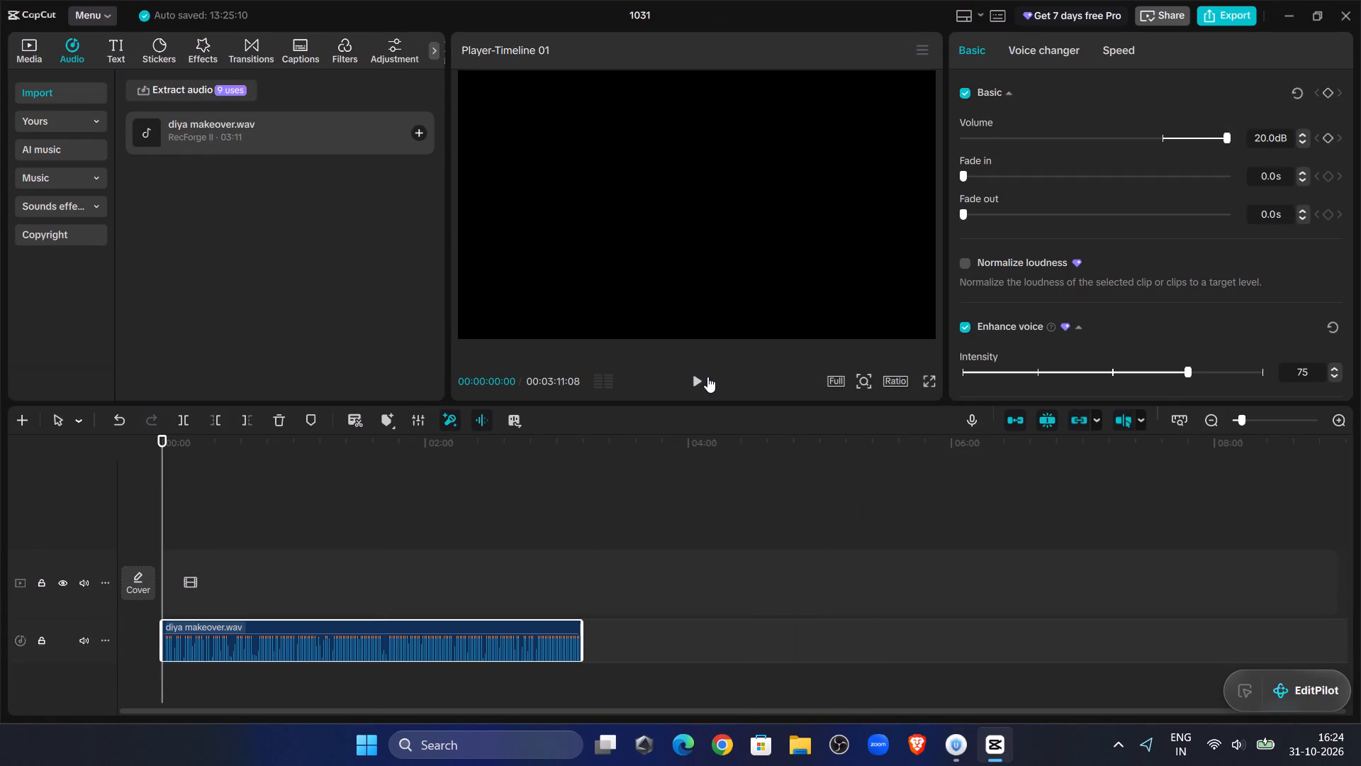
left_click(1258, 419)
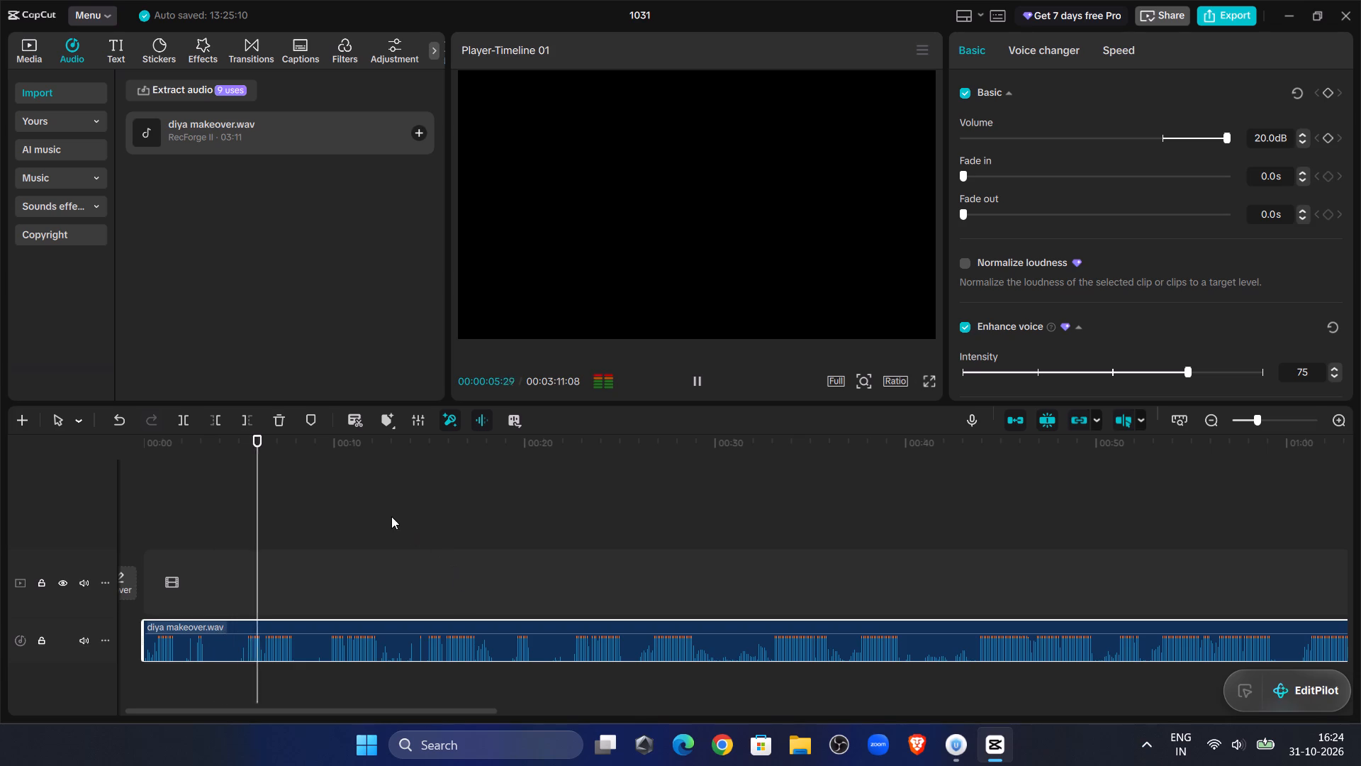
left_click(335, 538)
left_click(695, 387)
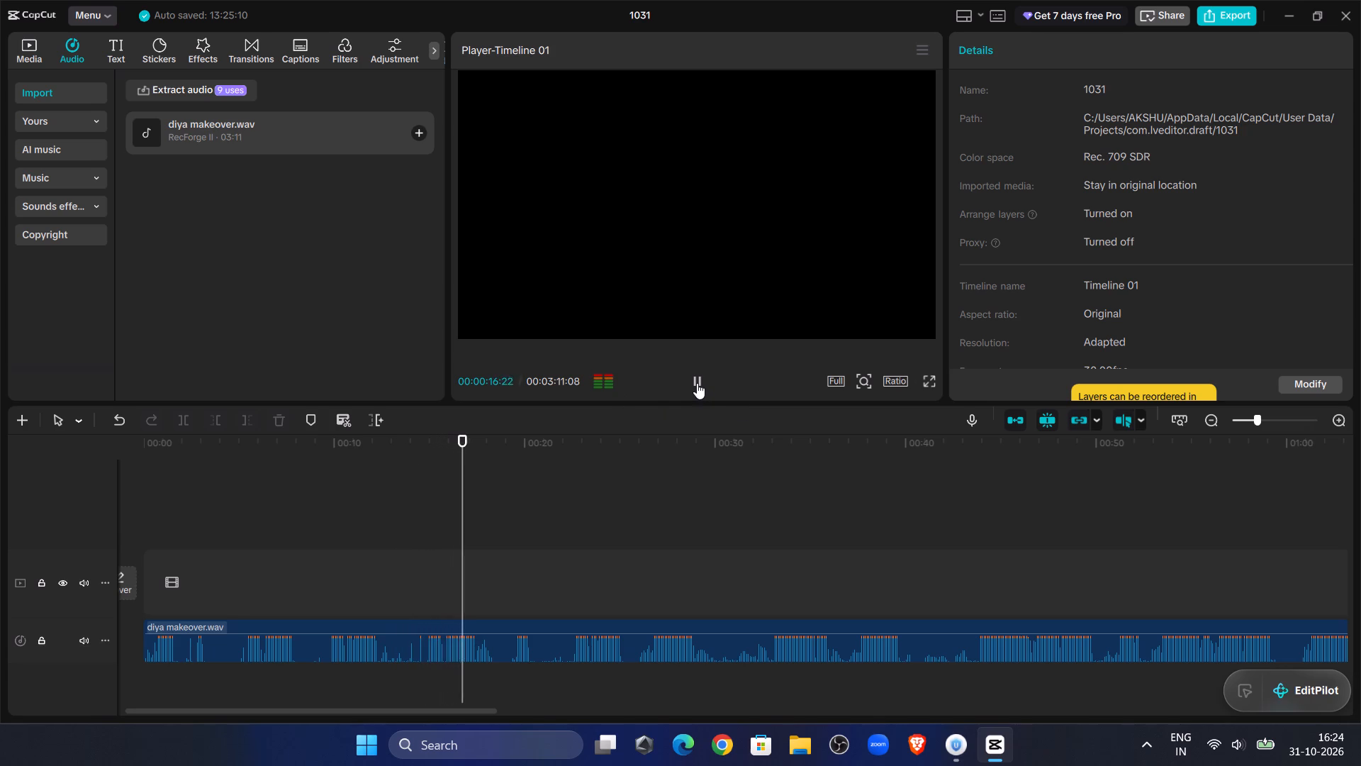
left_click(561, 521)
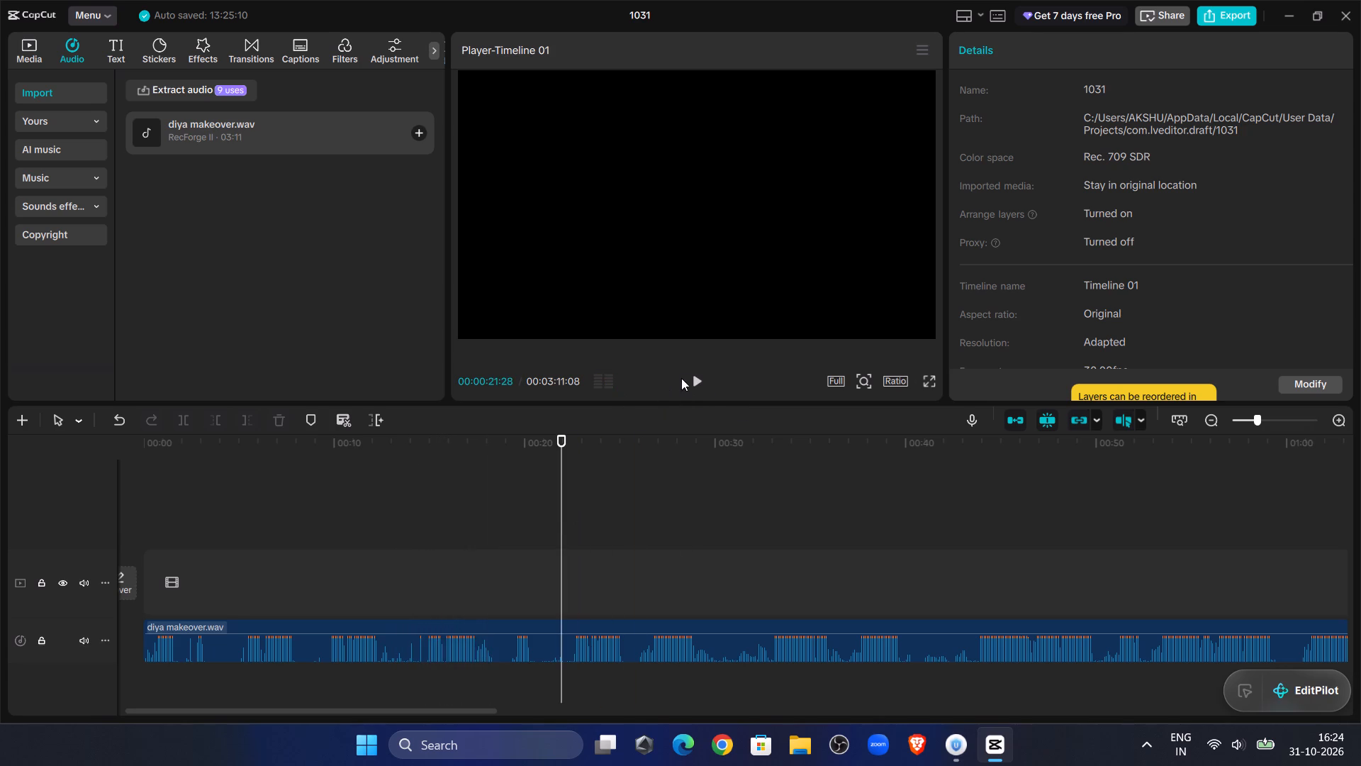
left_click(692, 377)
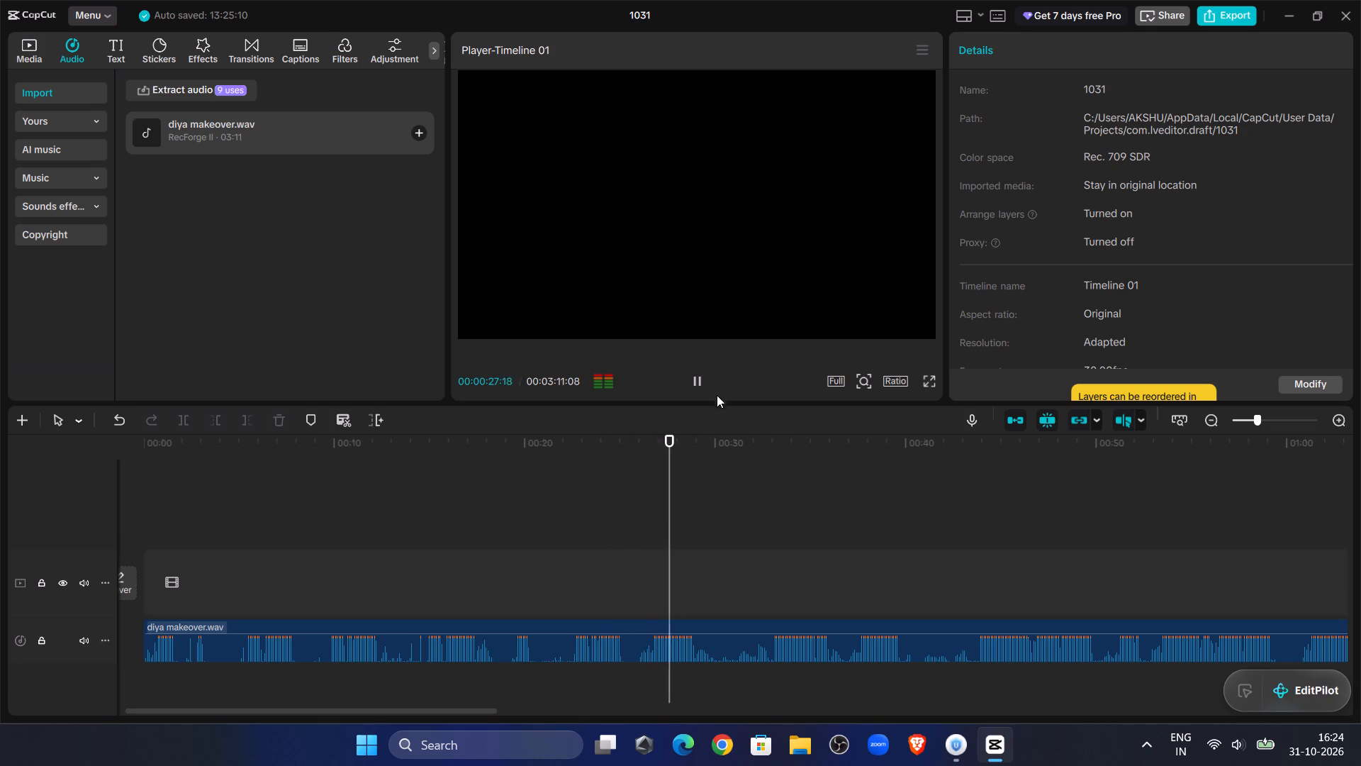
left_click(593, 557)
left_click(571, 549)
left_click(688, 390)
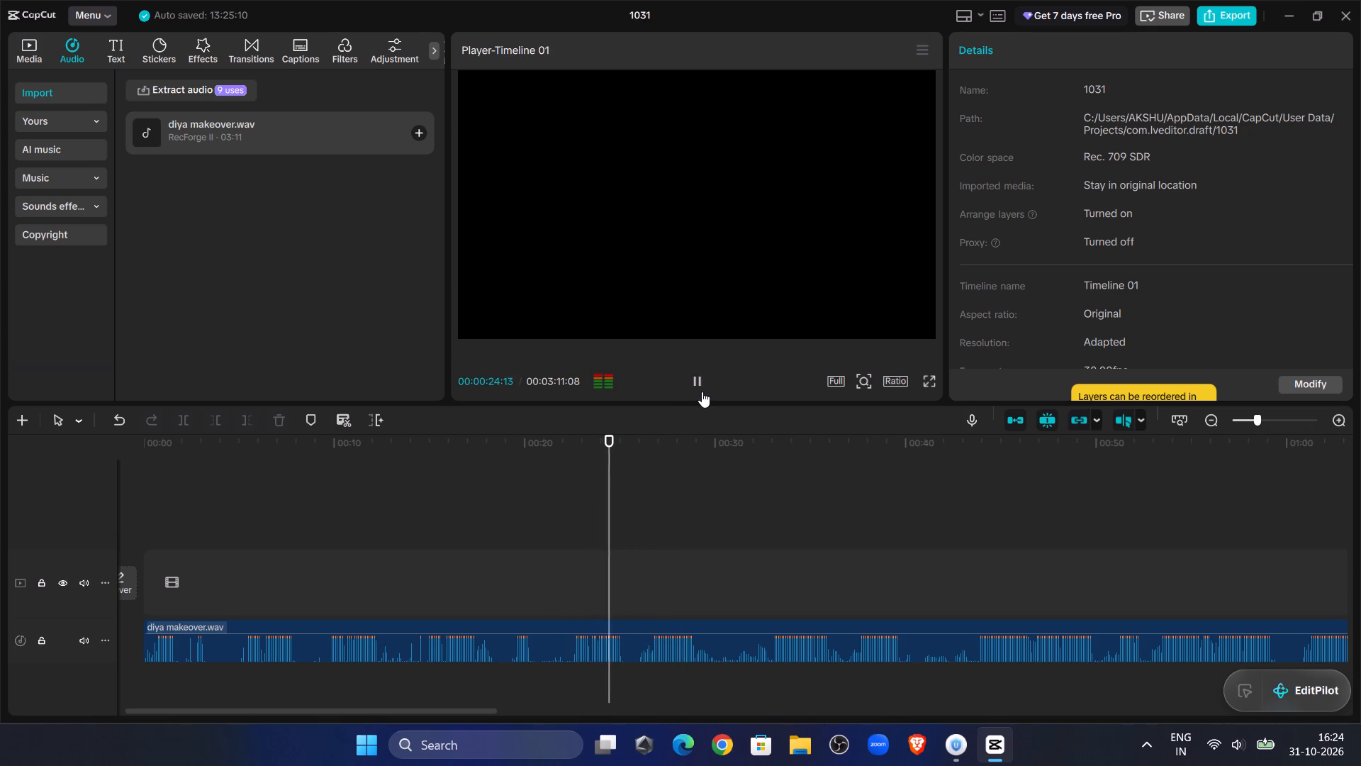
left_click(246, 572)
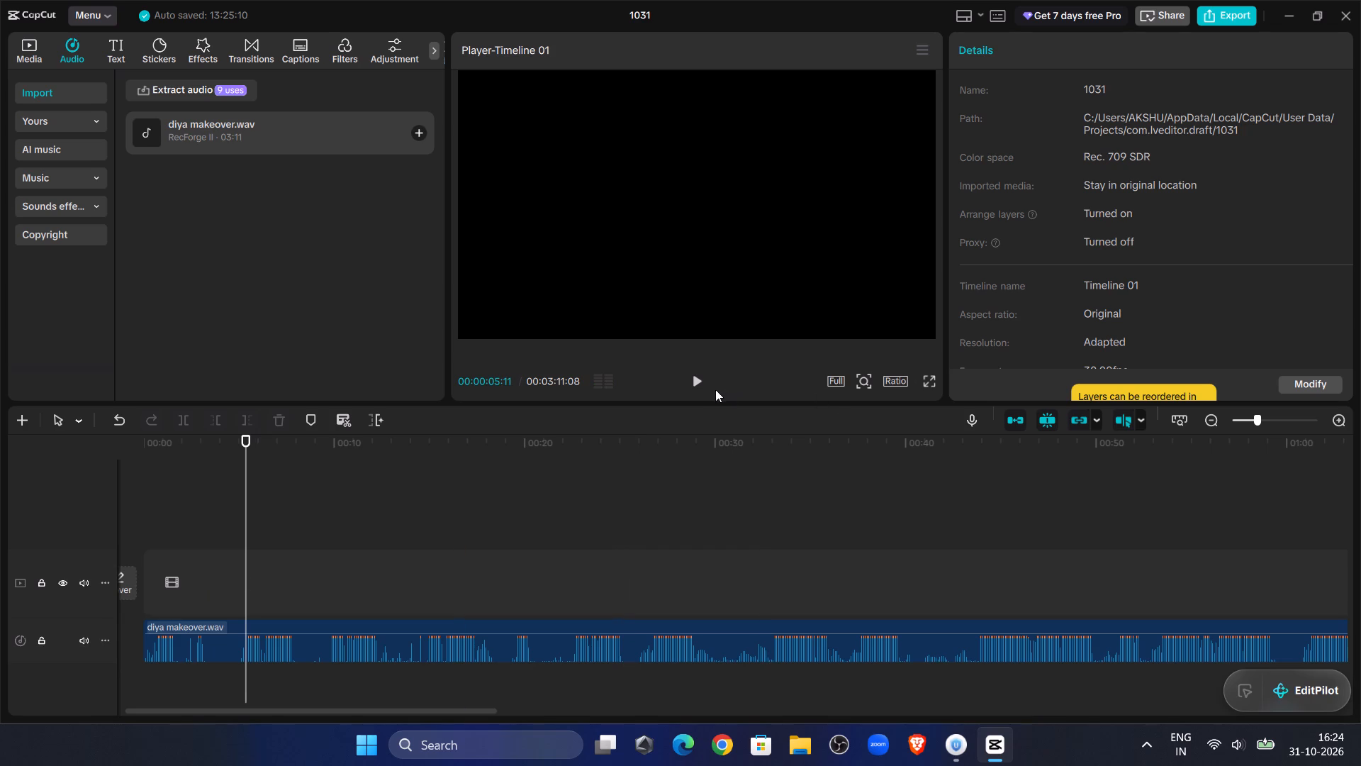
left_click(711, 389)
left_click(707, 387)
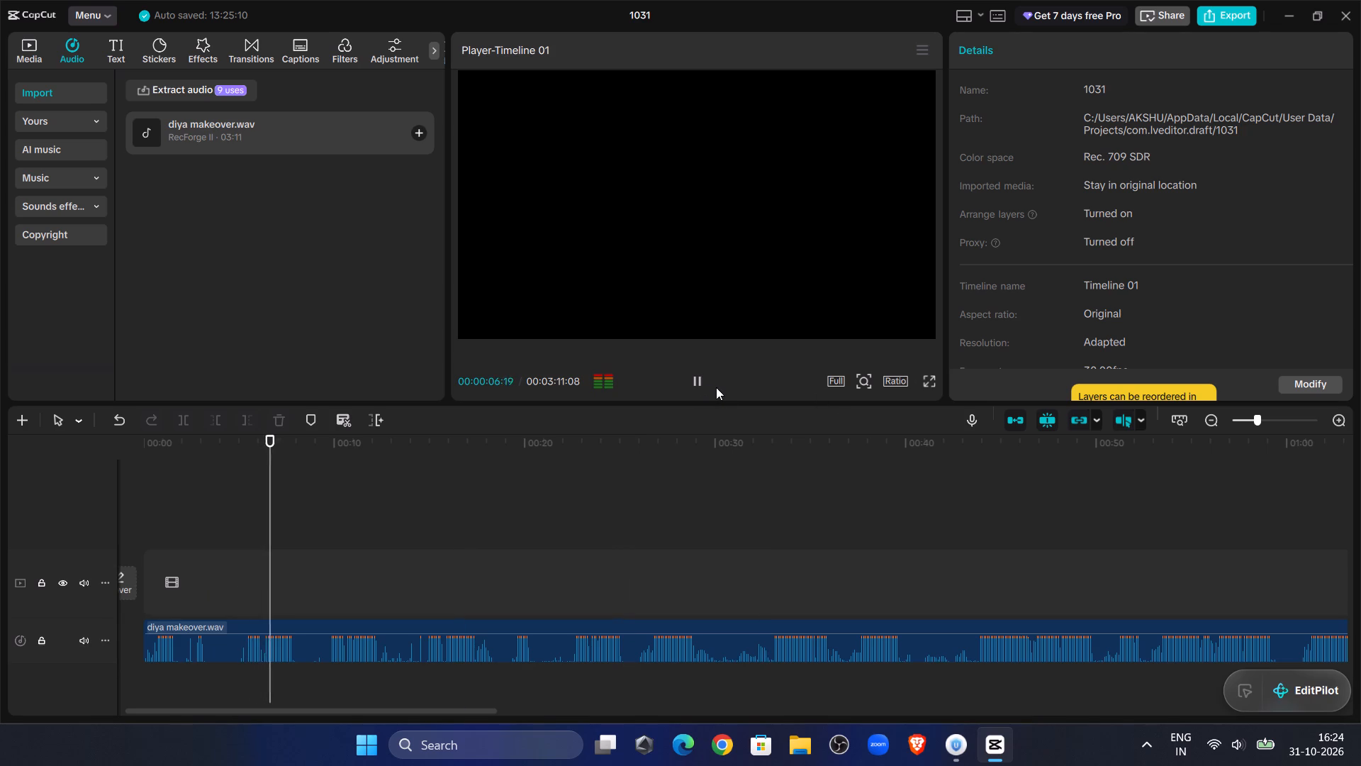
Trim everything before 00:00:05:10 off the start of diya makeover.wav and move the remaining clip to the timeline start.
double_click(247, 533)
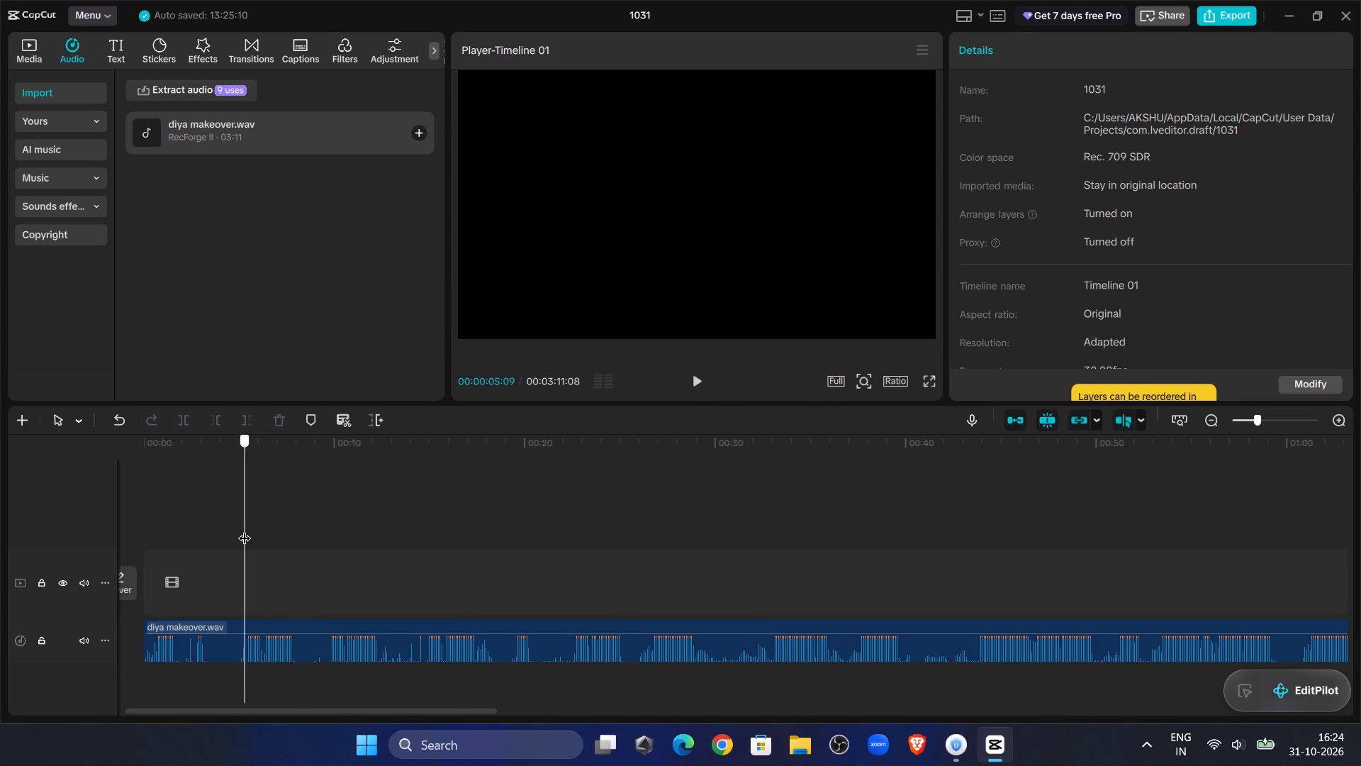
left_click(245, 529)
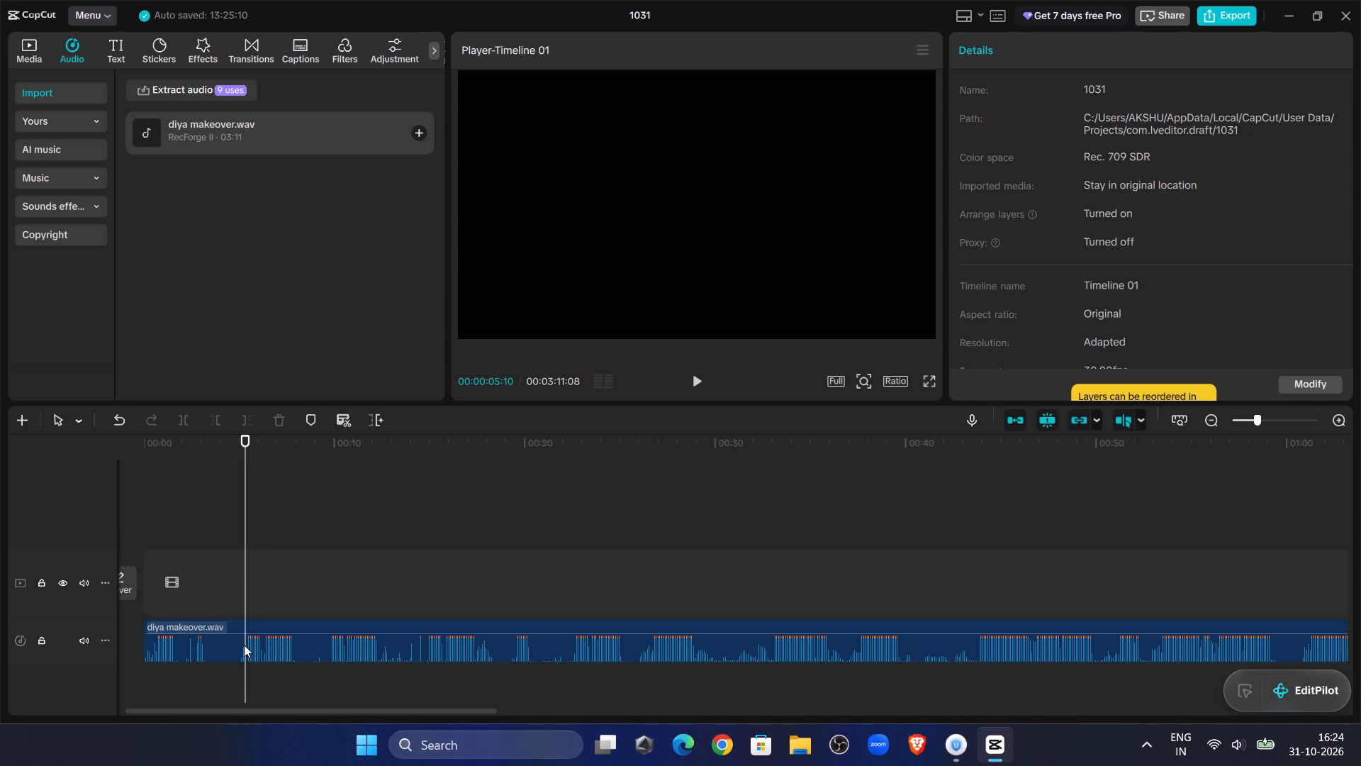
left_click(244, 645)
left_click(219, 421)
left_click_drag(266, 627, 233, 627)
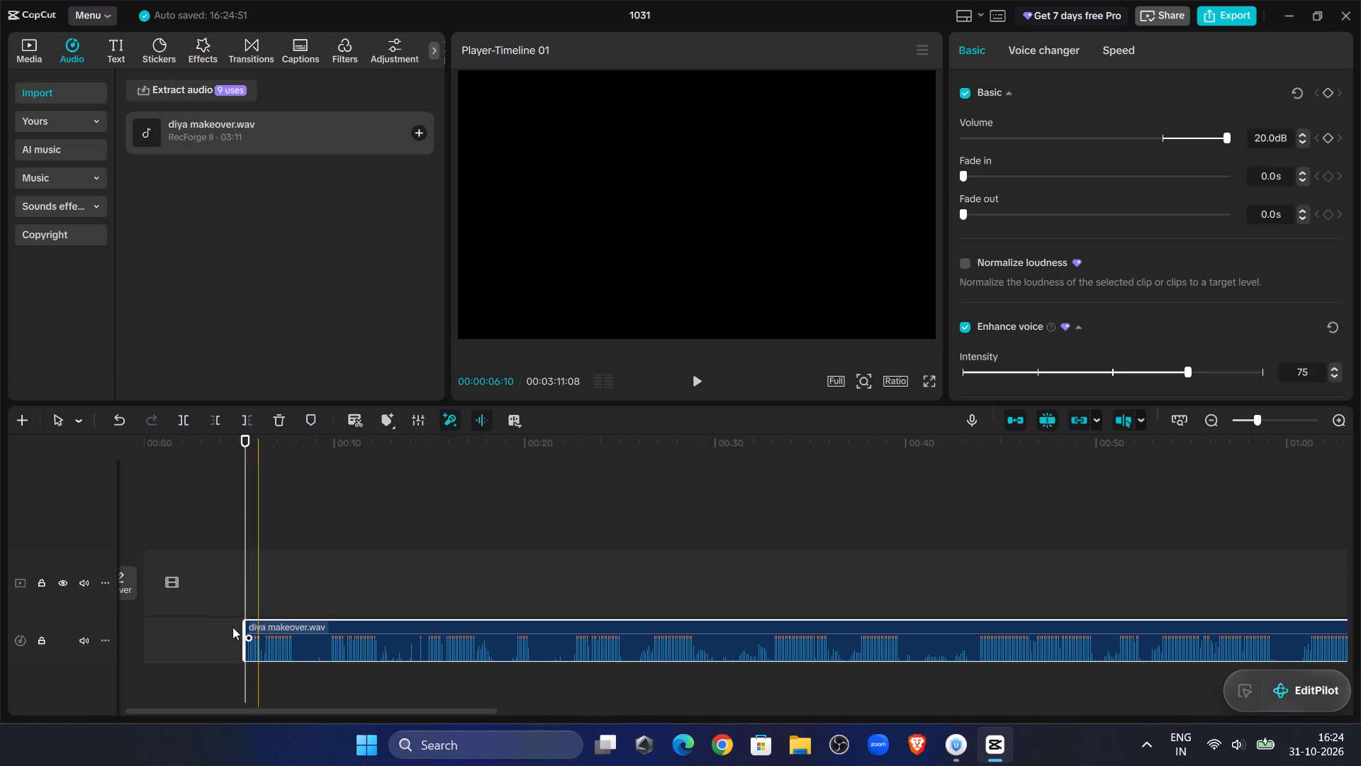
left_click_drag(233, 627, 169, 629)
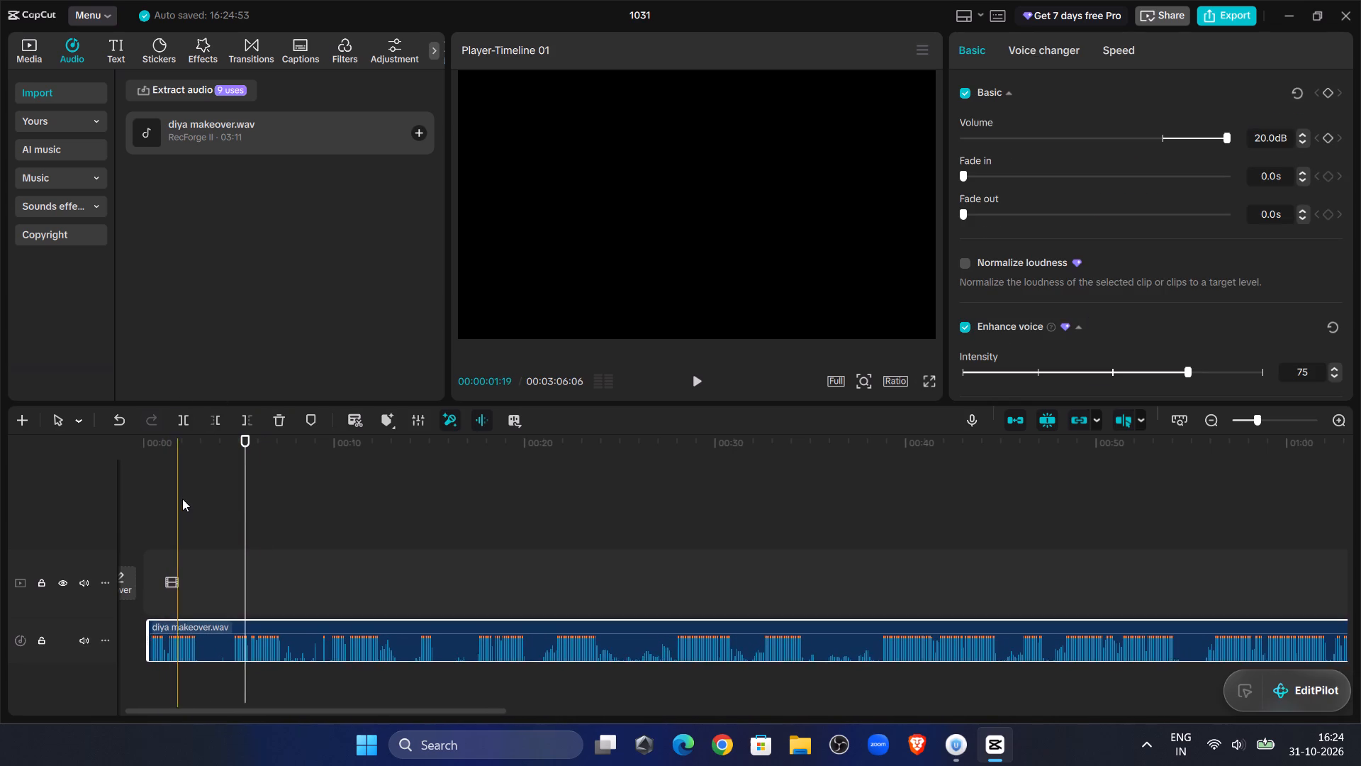
left_click(185, 488)
left_click_drag(185, 488, 0, 487)
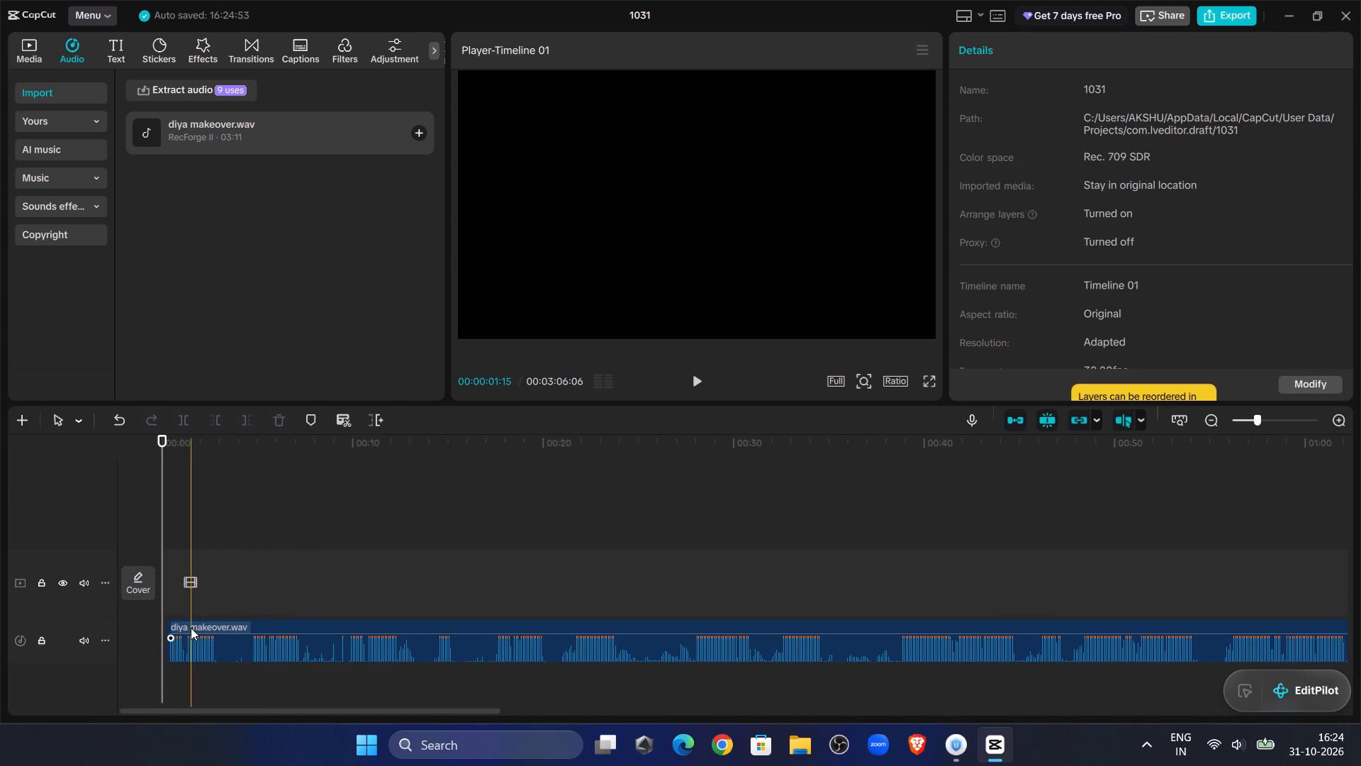
left_click_drag(191, 628, 184, 639)
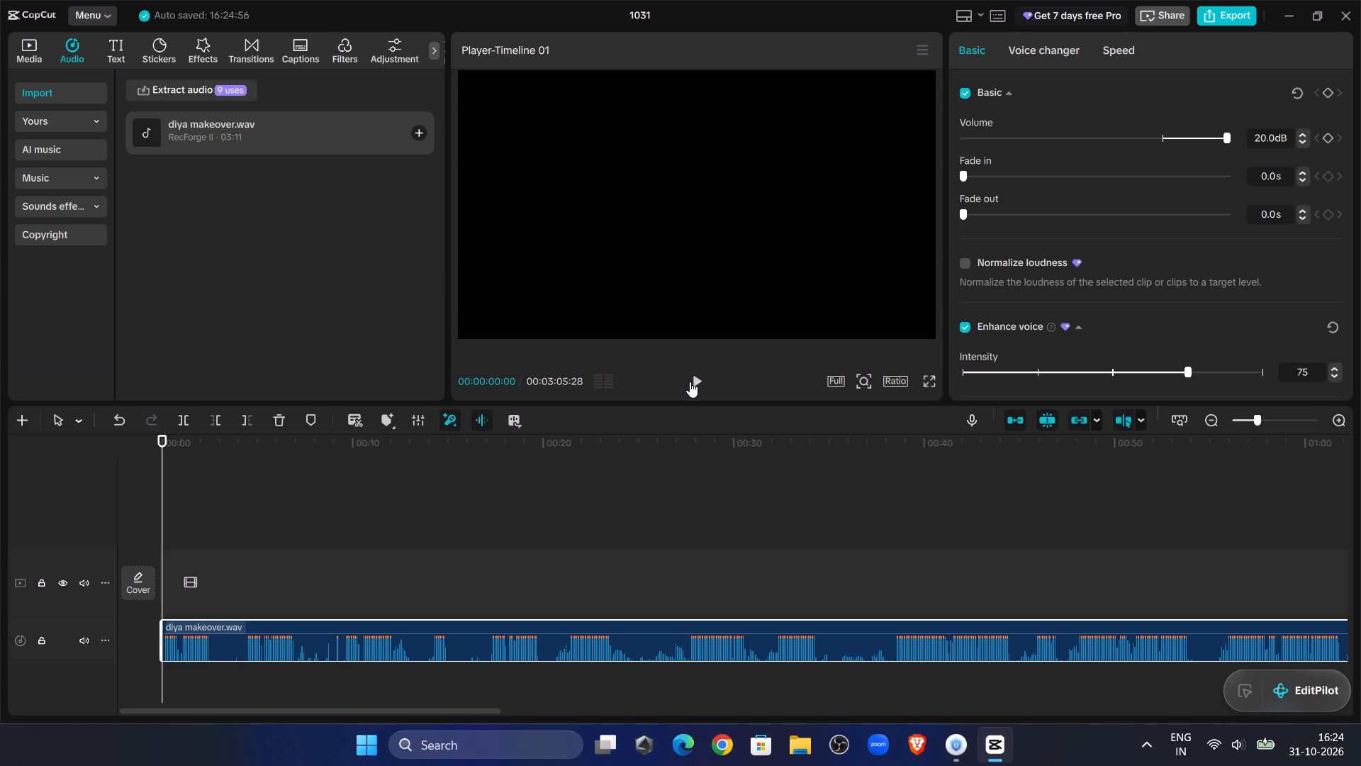
Play the opening and split the audio clip in the quiet gap after the first word, at 00:00:00:22.
left_click(690, 382)
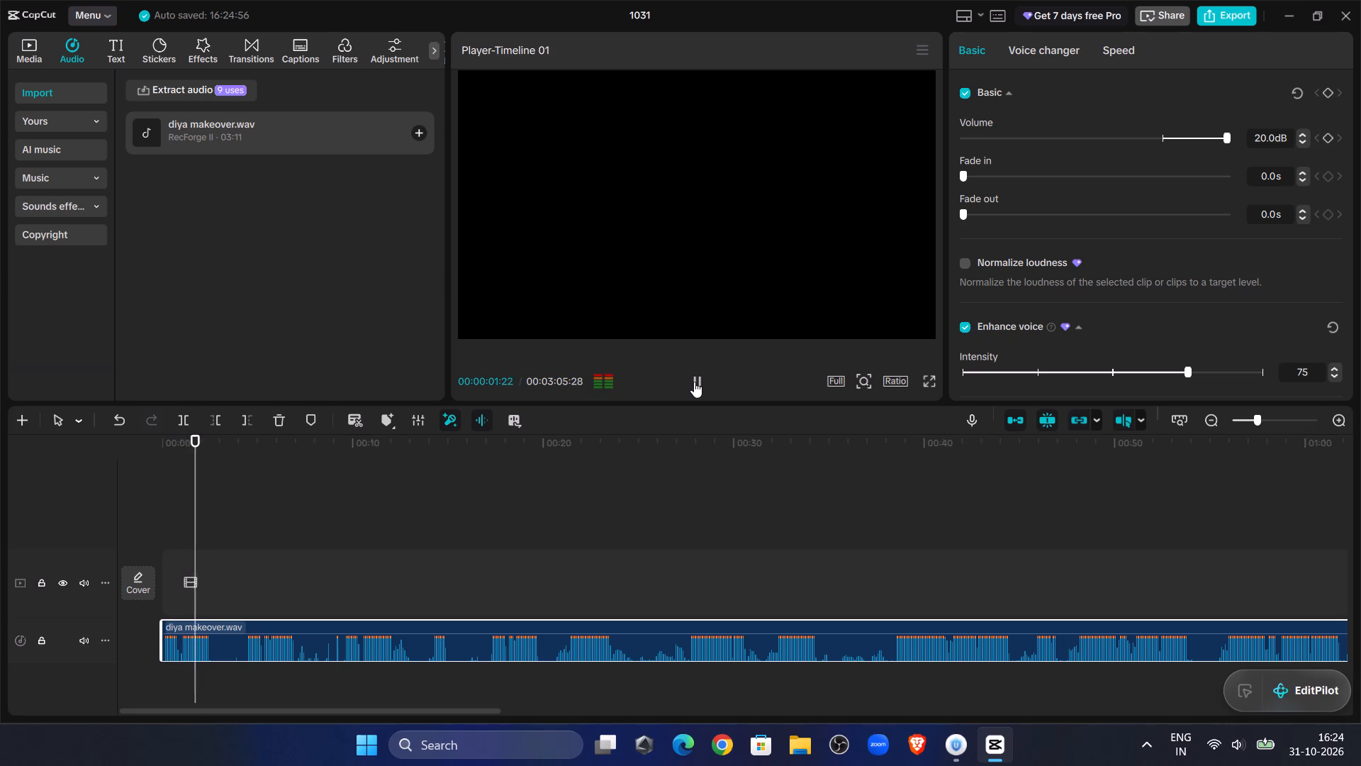
left_click(696, 382)
left_click(1278, 419)
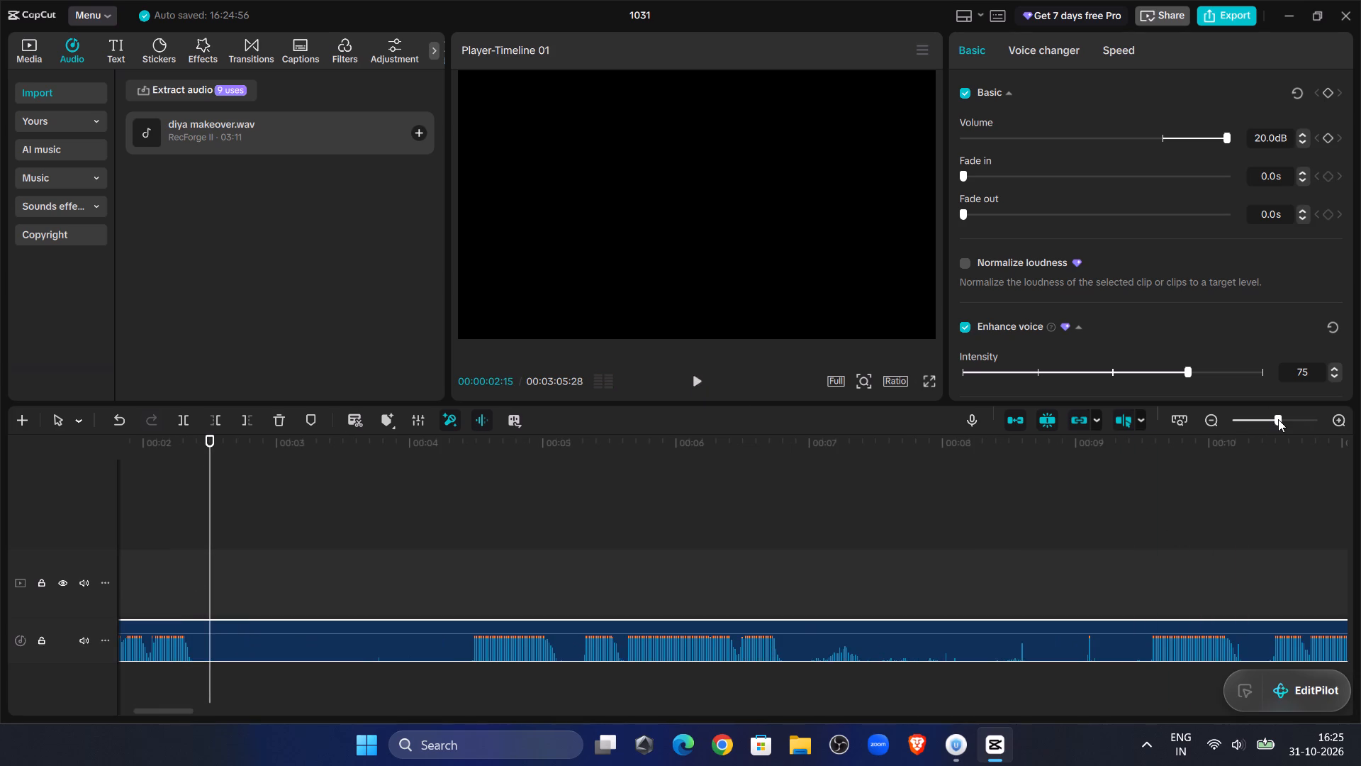
left_click(1282, 418)
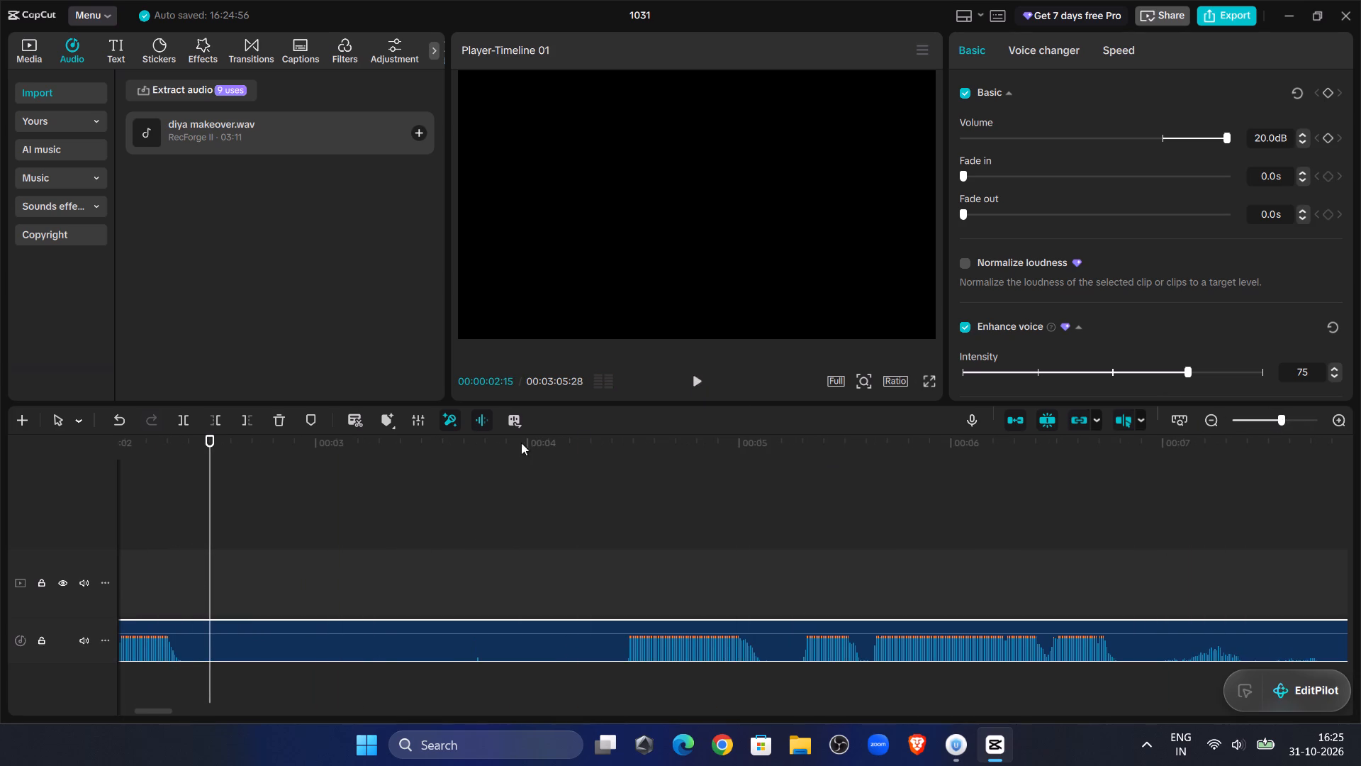
left_click_drag(213, 487, 0, 508)
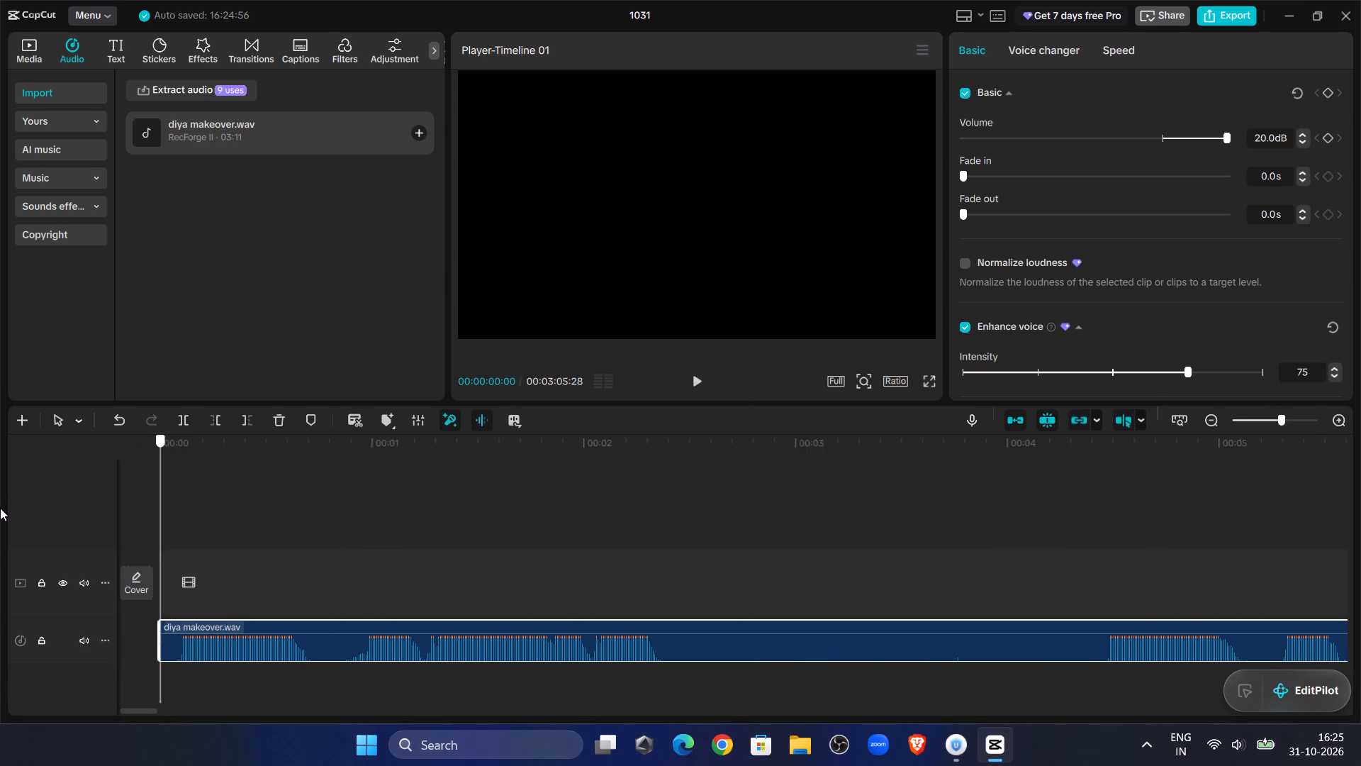
left_click_drag(0, 508, 0, 518)
left_click(695, 375)
left_click(695, 375)
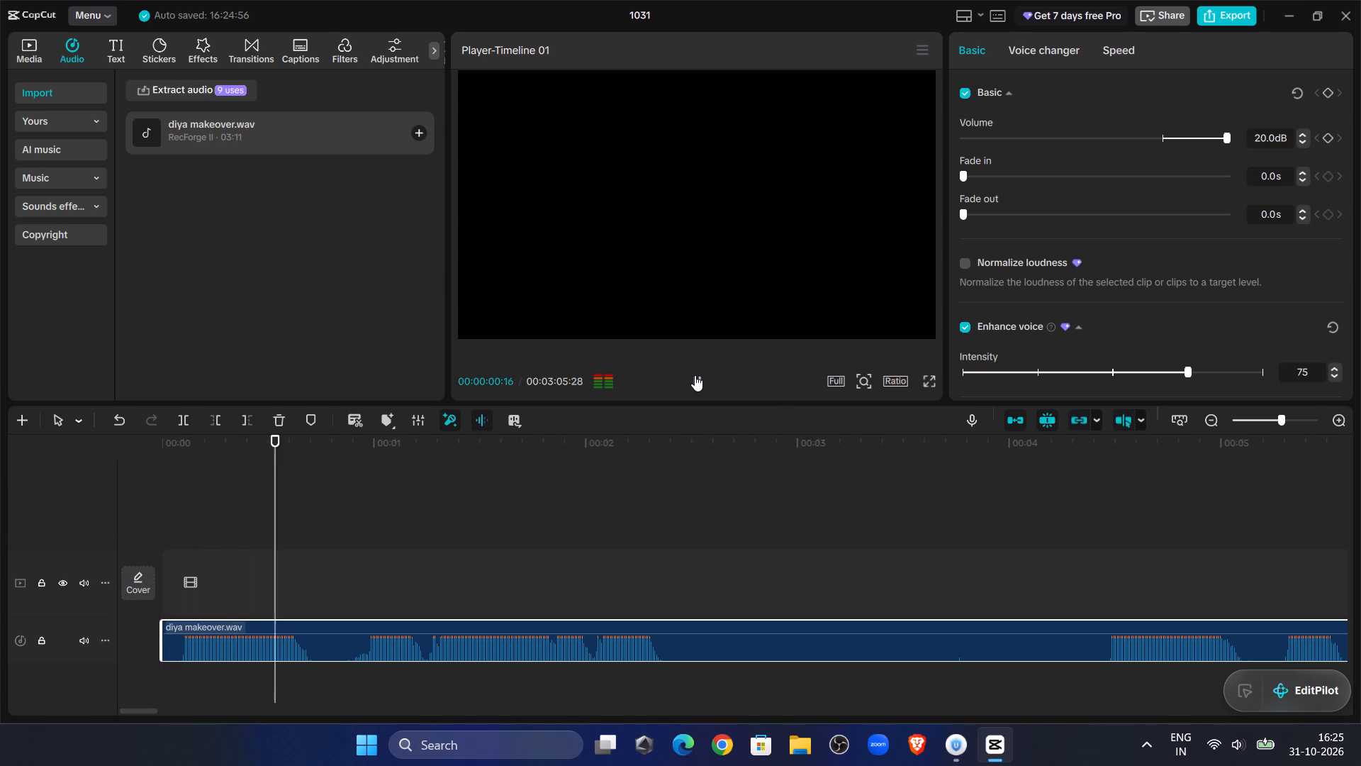
double_click(695, 375)
left_click(319, 523)
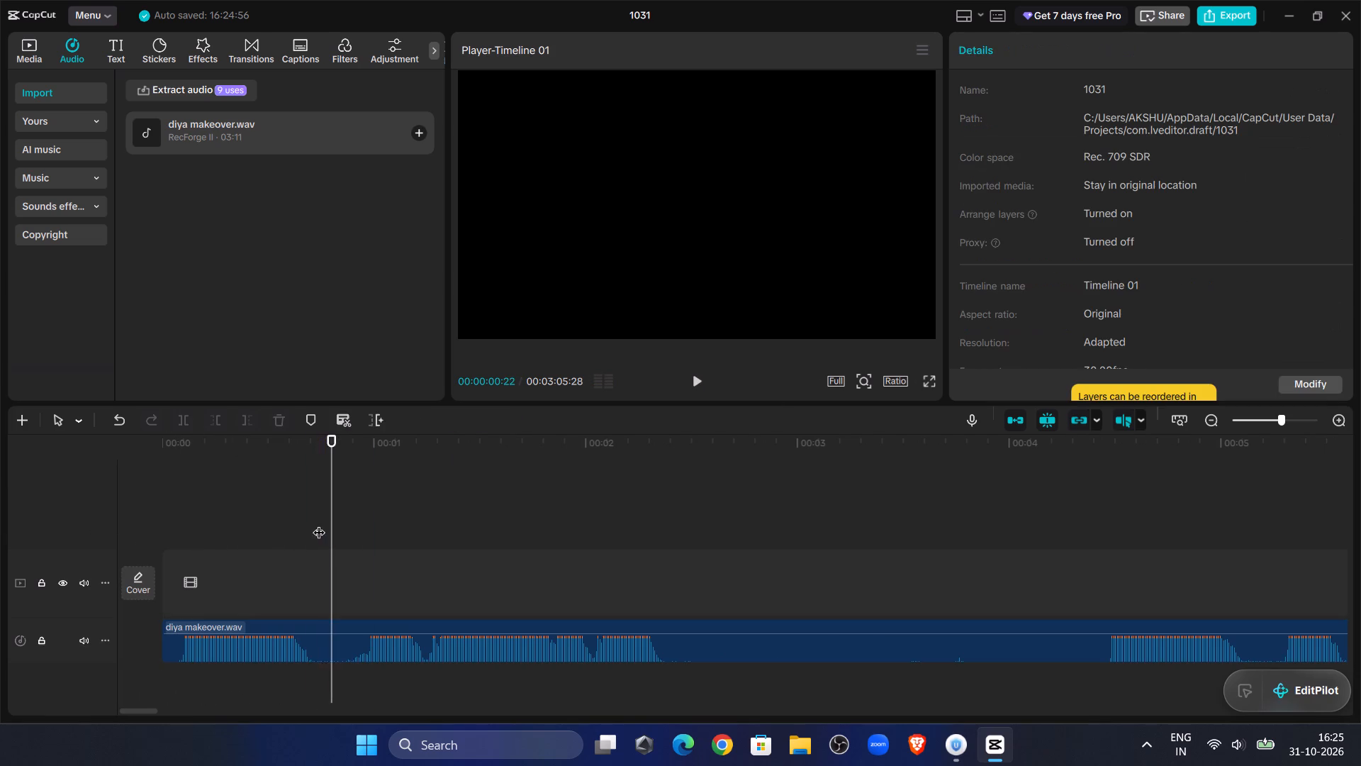
left_click(313, 630)
left_click(181, 410)
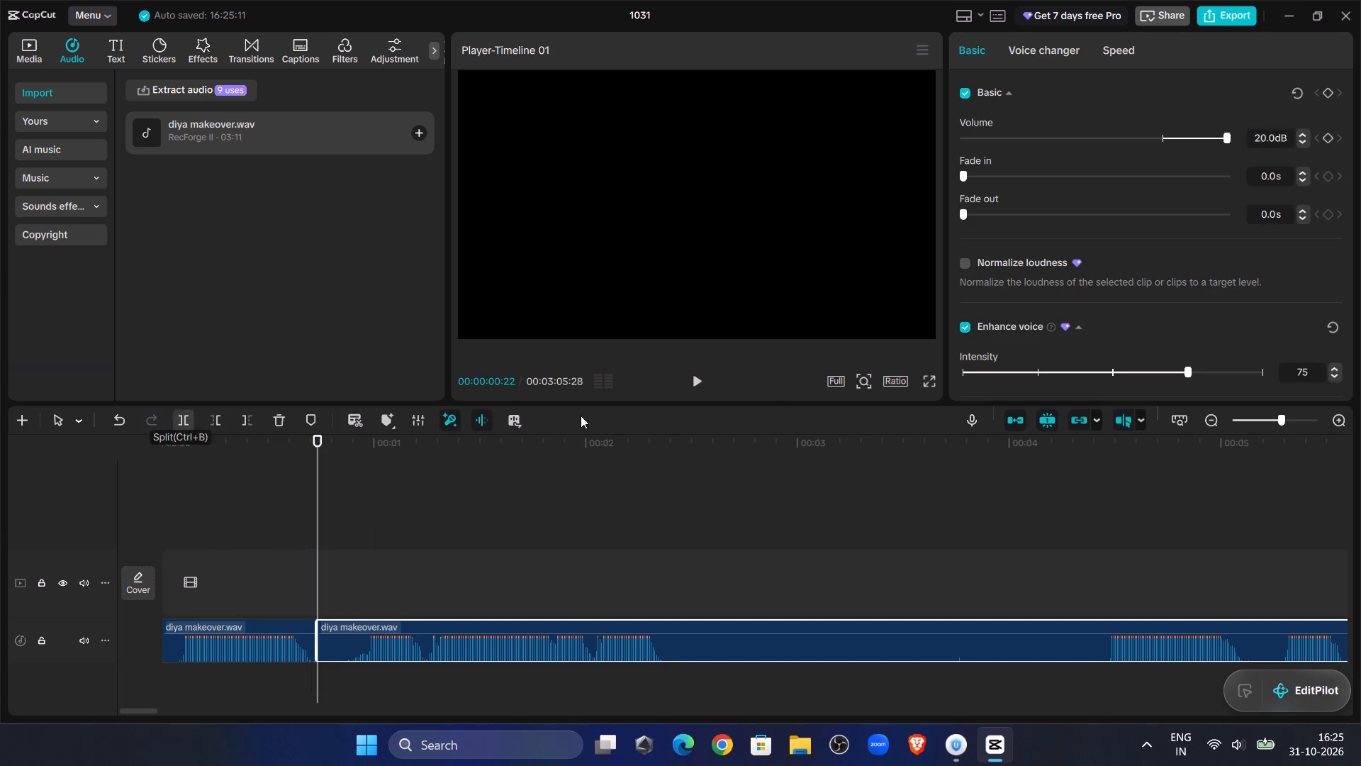
Trim the second audio segment's start to 00:00:00:25 and move it back against the first segment.
double_click(689, 386)
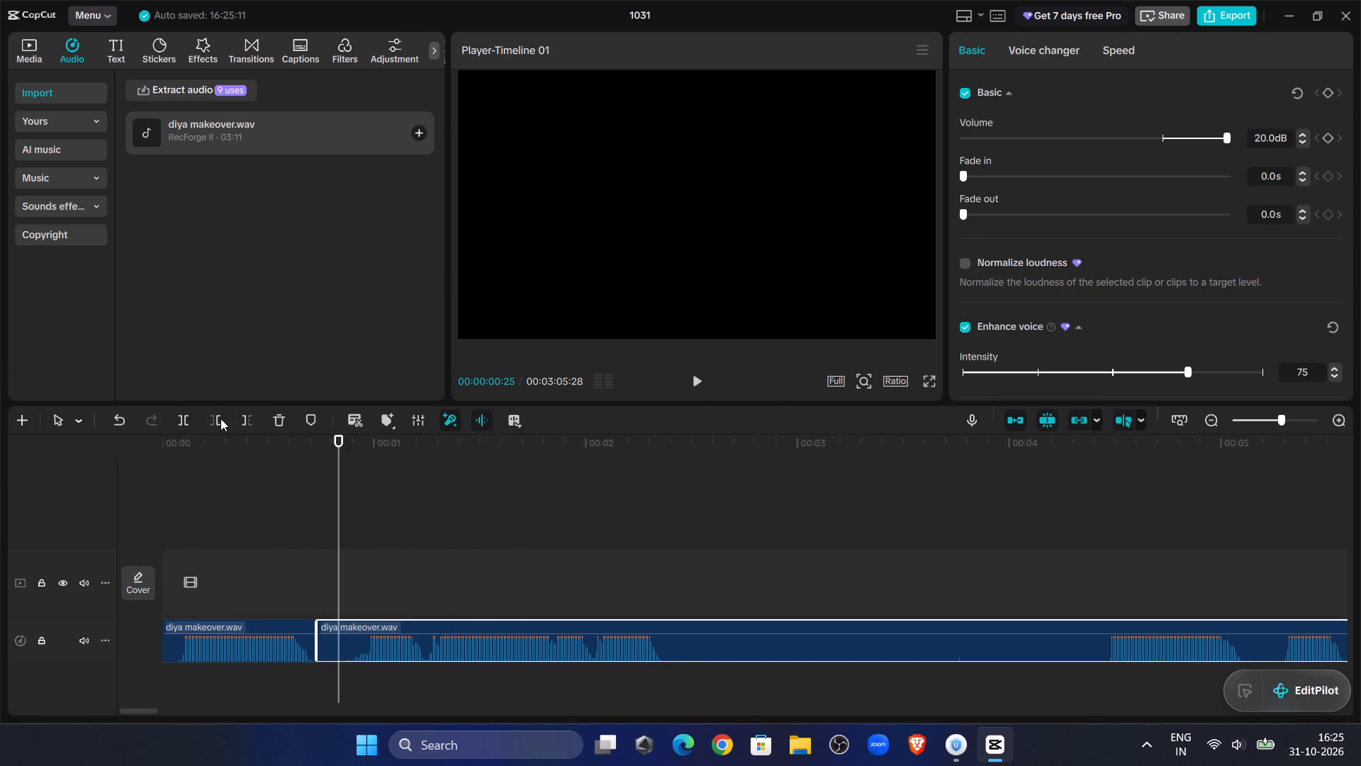
left_click(220, 418)
left_click_drag(355, 627, 333, 632)
Replay the opening, trim about two frames off the first segment's start, and shift both segments back to close the gaps.
left_click(222, 464)
left_click_drag(222, 464, 0, 457)
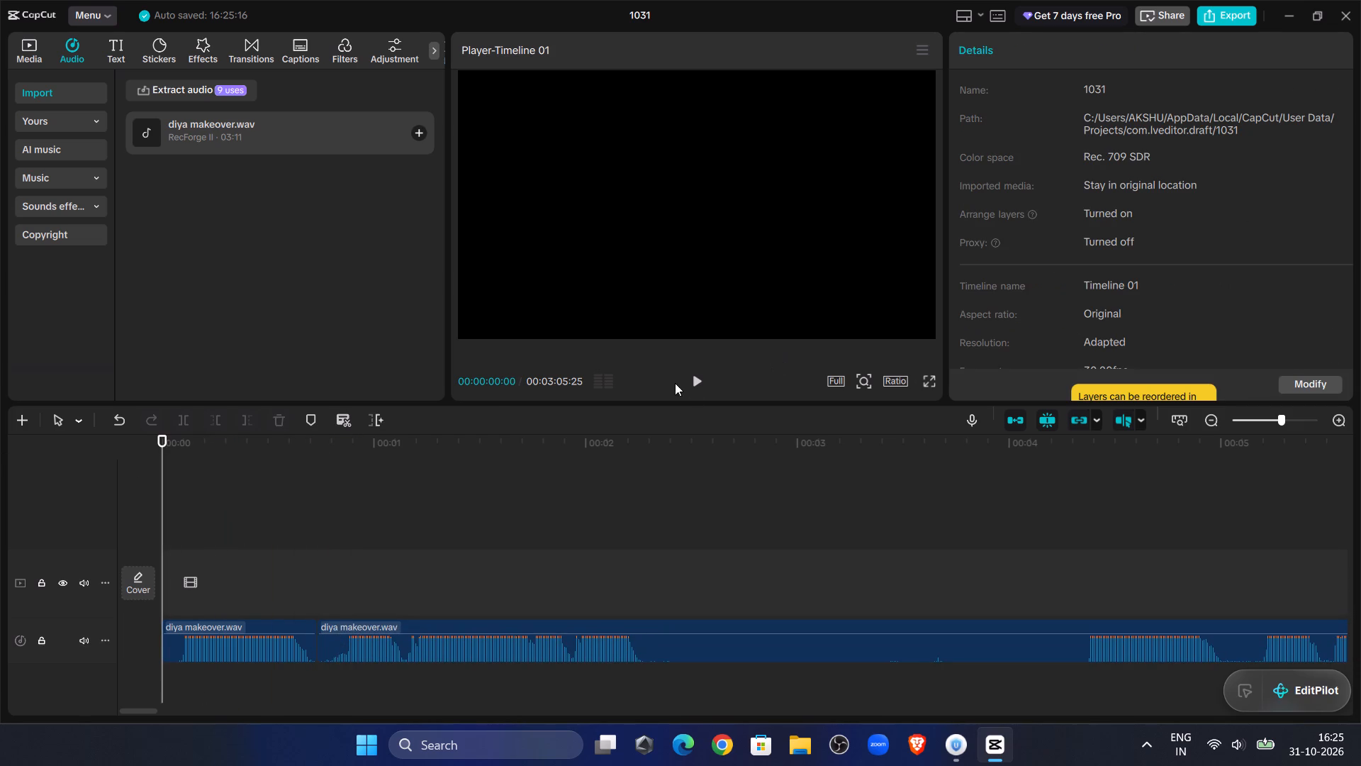
left_click(675, 383)
left_click(702, 384)
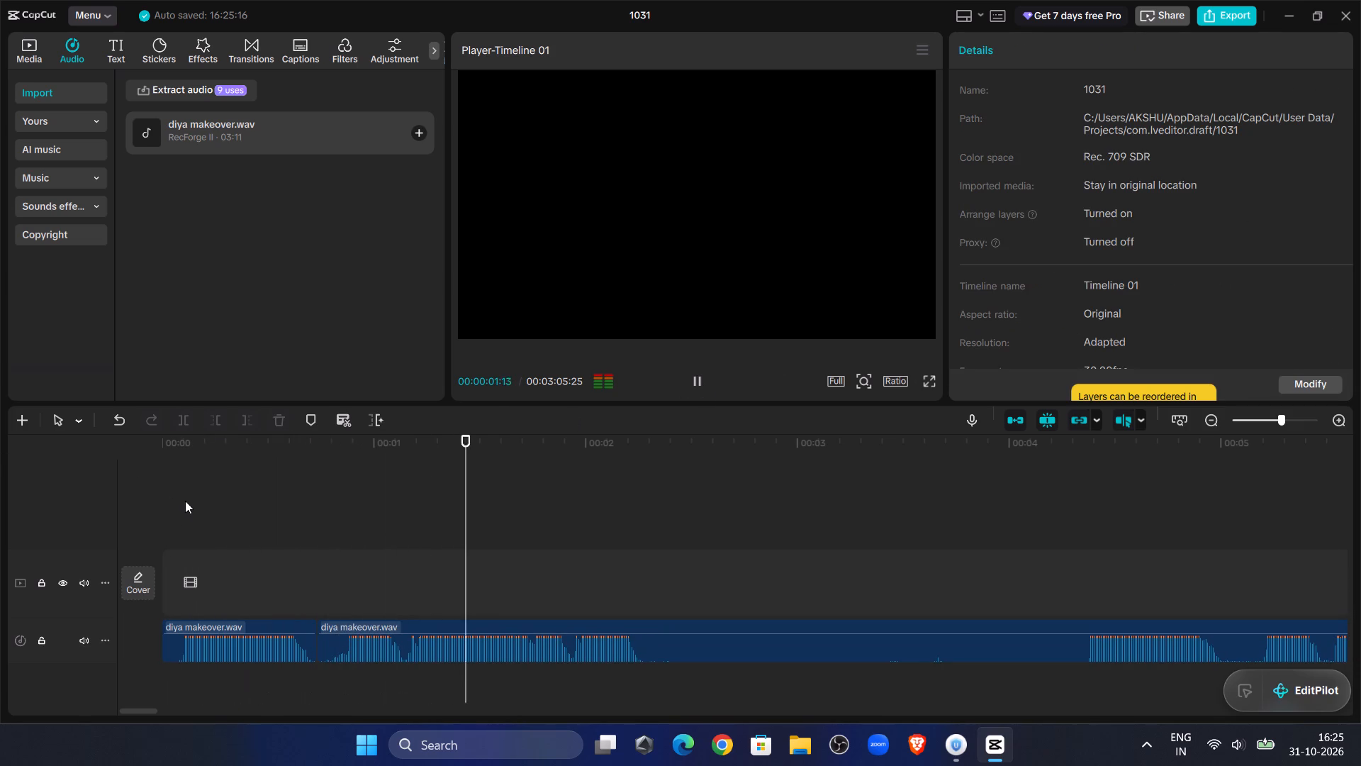
double_click(181, 499)
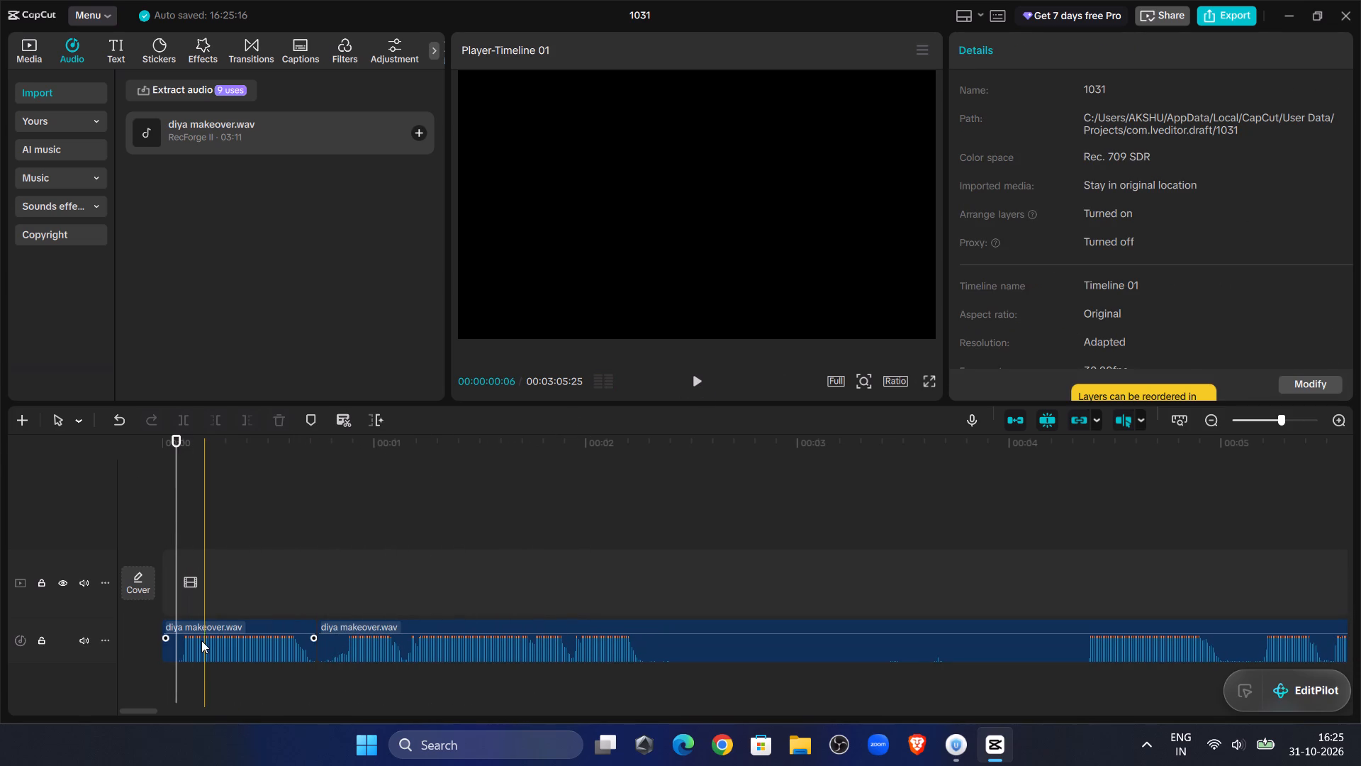
left_click(201, 640)
left_click(220, 419)
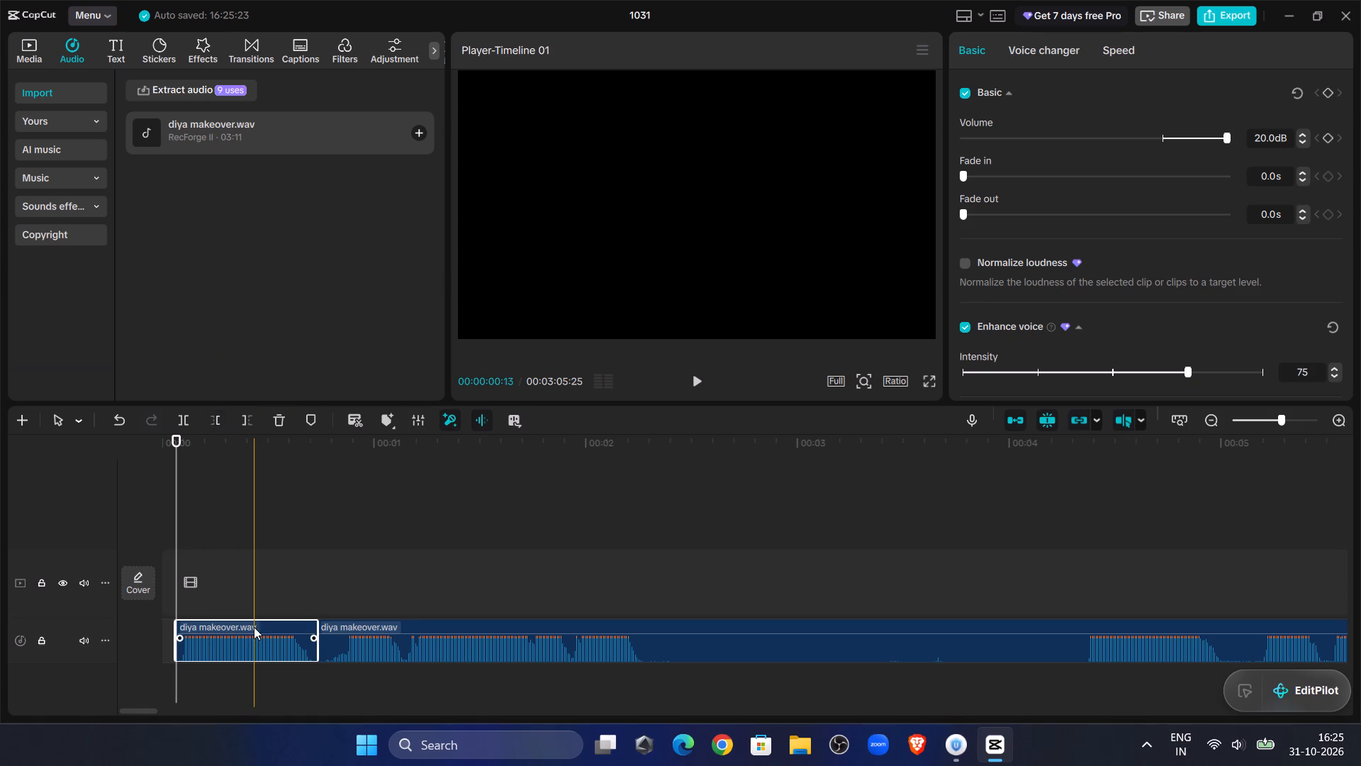
left_click_drag(254, 627, 240, 628)
left_click_drag(181, 464, 161, 473)
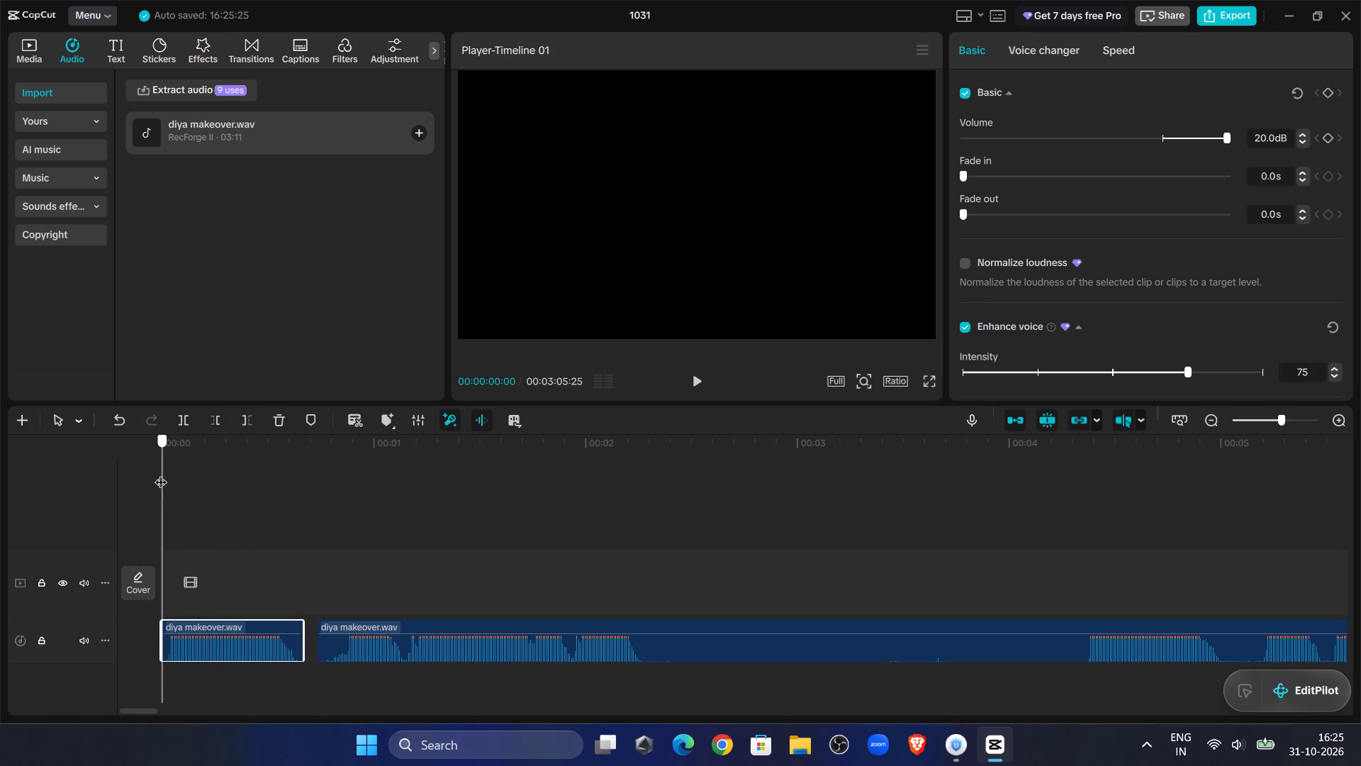
left_click_drag(161, 473, 117, 490)
left_click(449, 628)
left_click_drag(446, 628, 432, 631)
Play the opening and split the second audio segment in the silence after its phrase, at 00:00:02:07.
left_click(680, 387)
left_click(688, 388)
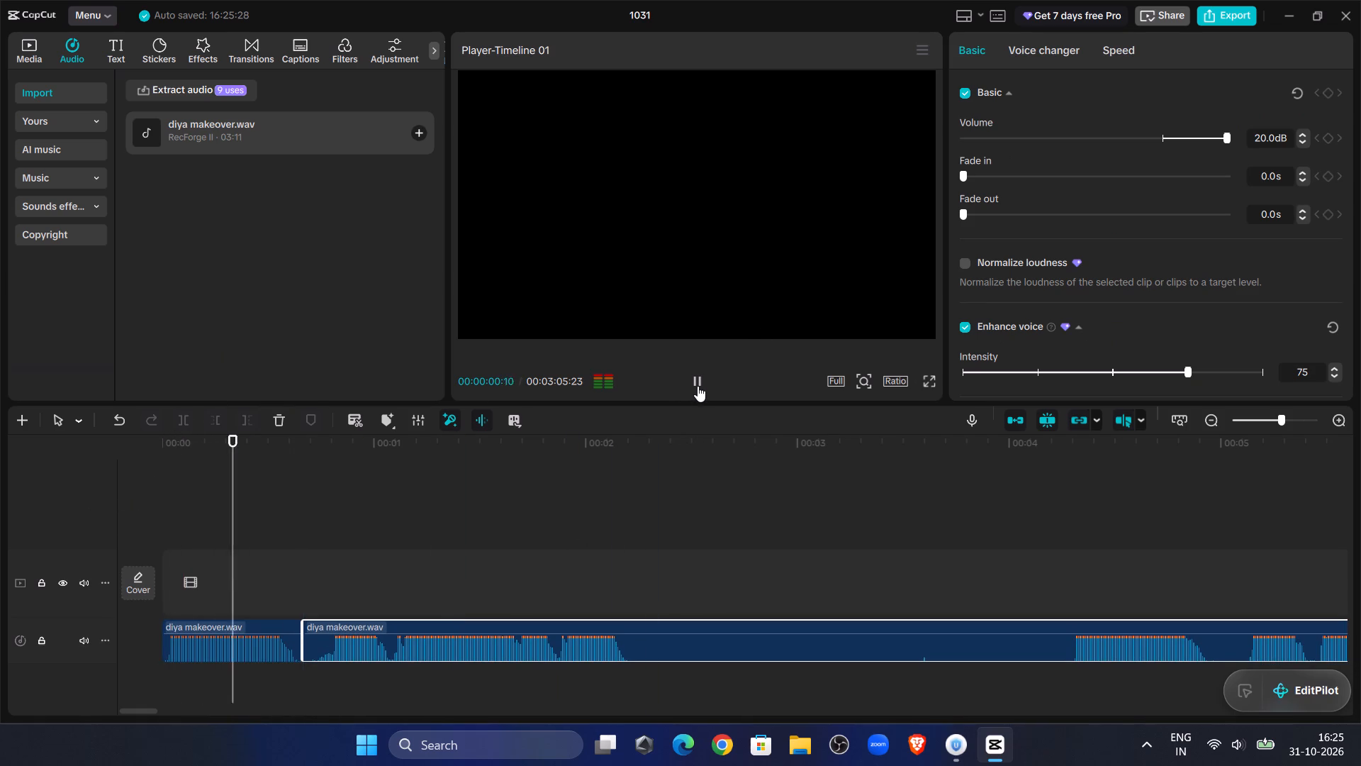
left_click(708, 379)
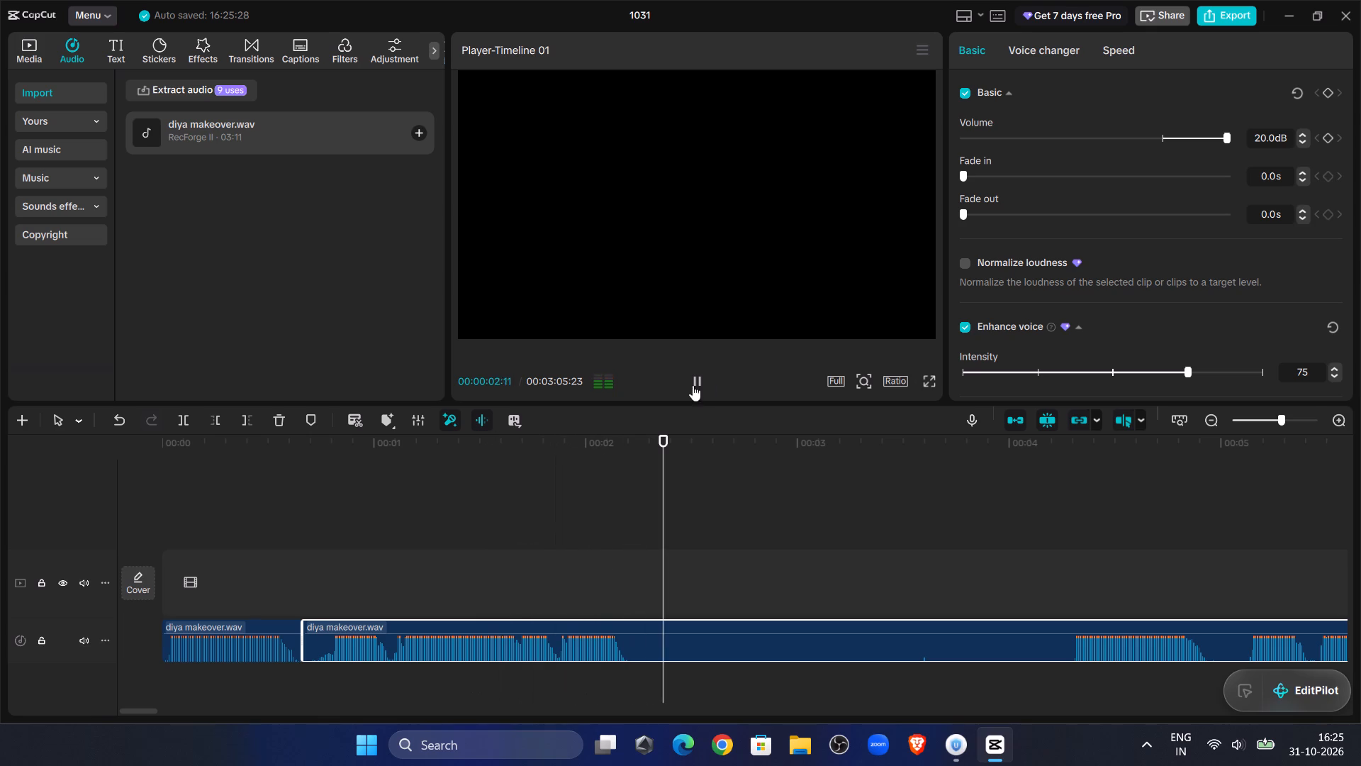
left_click(637, 557)
left_click(669, 645)
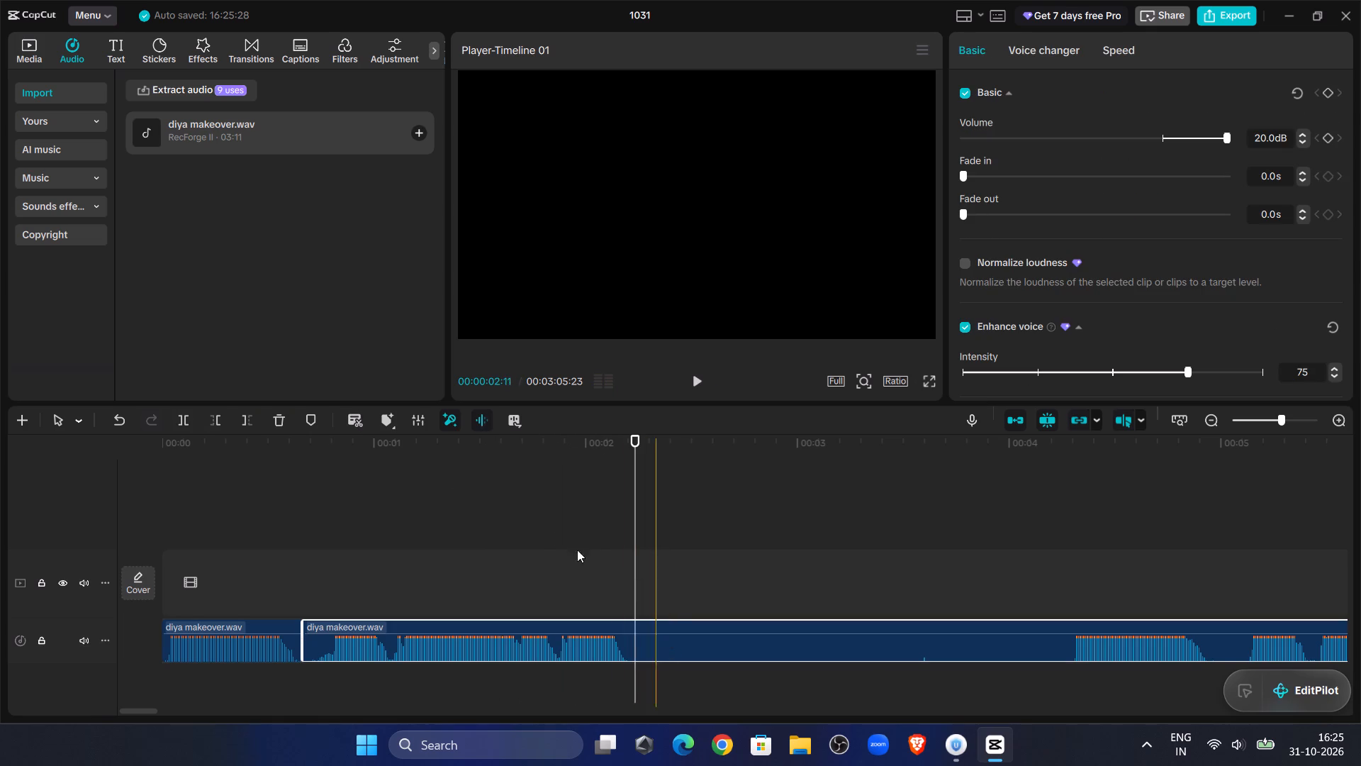
left_click(190, 413)
Audition the recording from 00:00:30:00, trim everything before 00:00:38:08 off the third segment, and move it back against the second segment.
left_click(1253, 421)
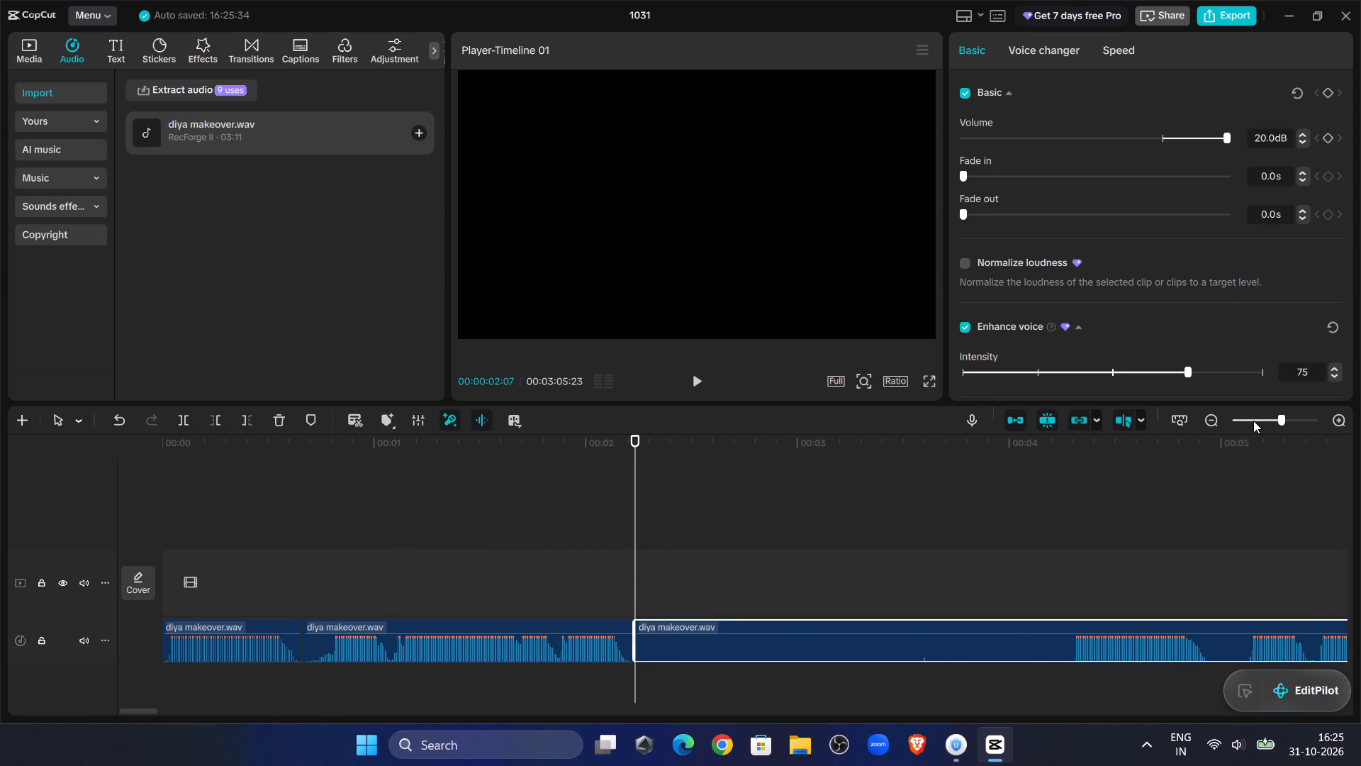
left_click(410, 496)
left_click(677, 377)
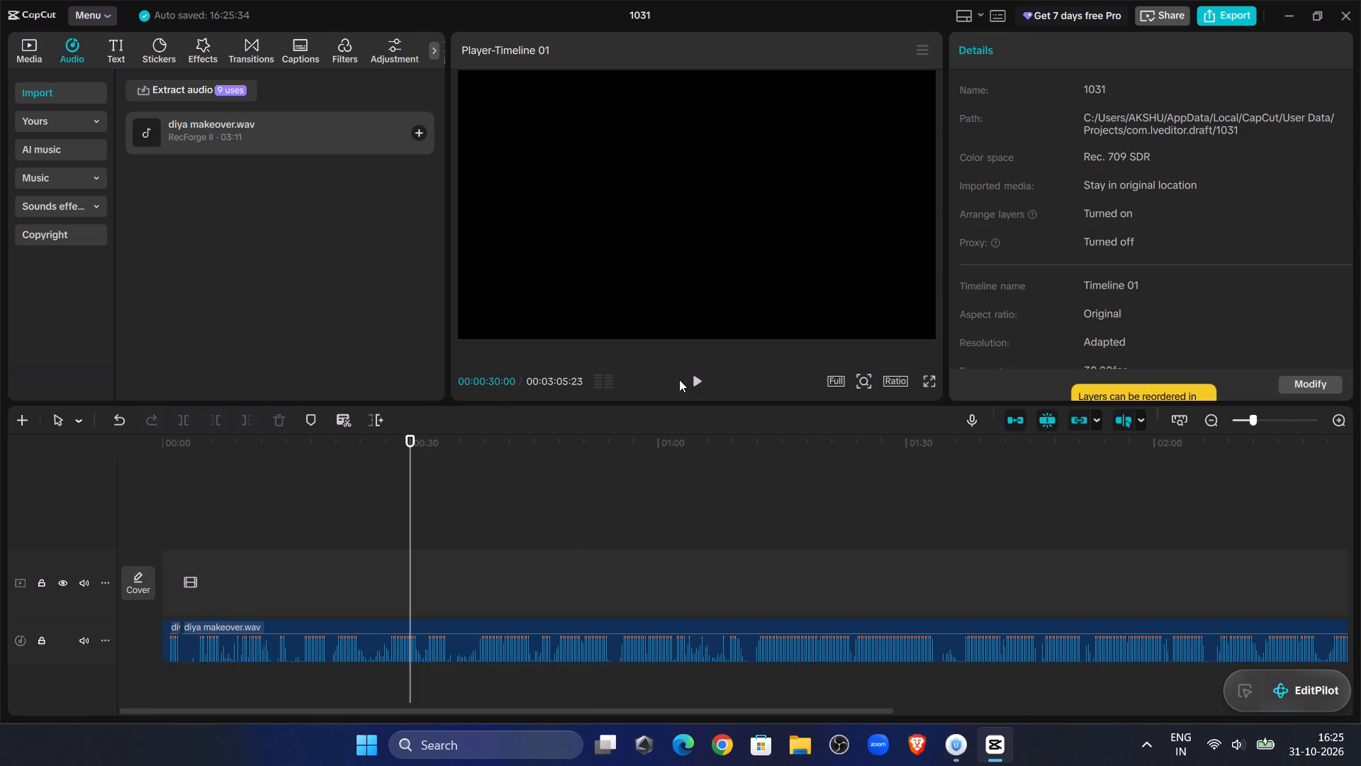
left_click(695, 387)
left_click(1268, 418)
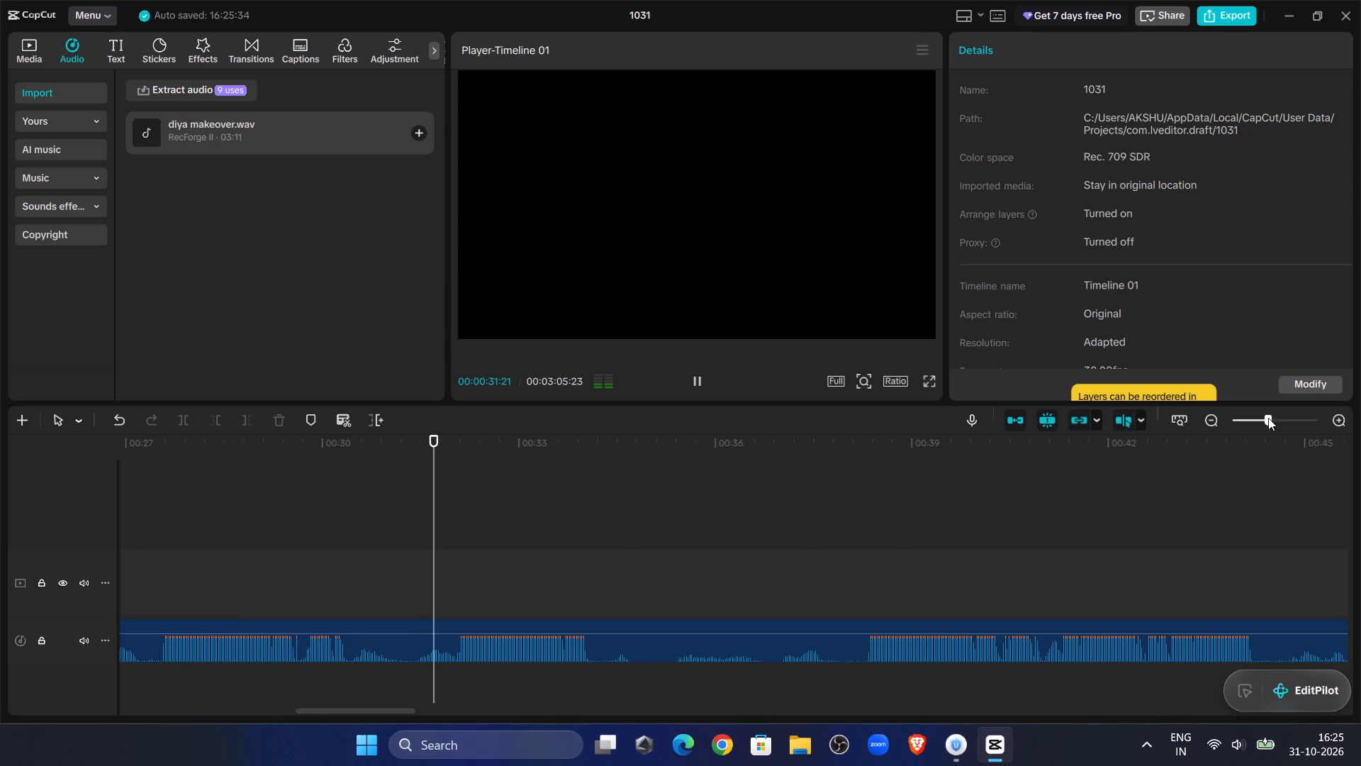
left_click(906, 542)
left_click(709, 373)
left_click(862, 545)
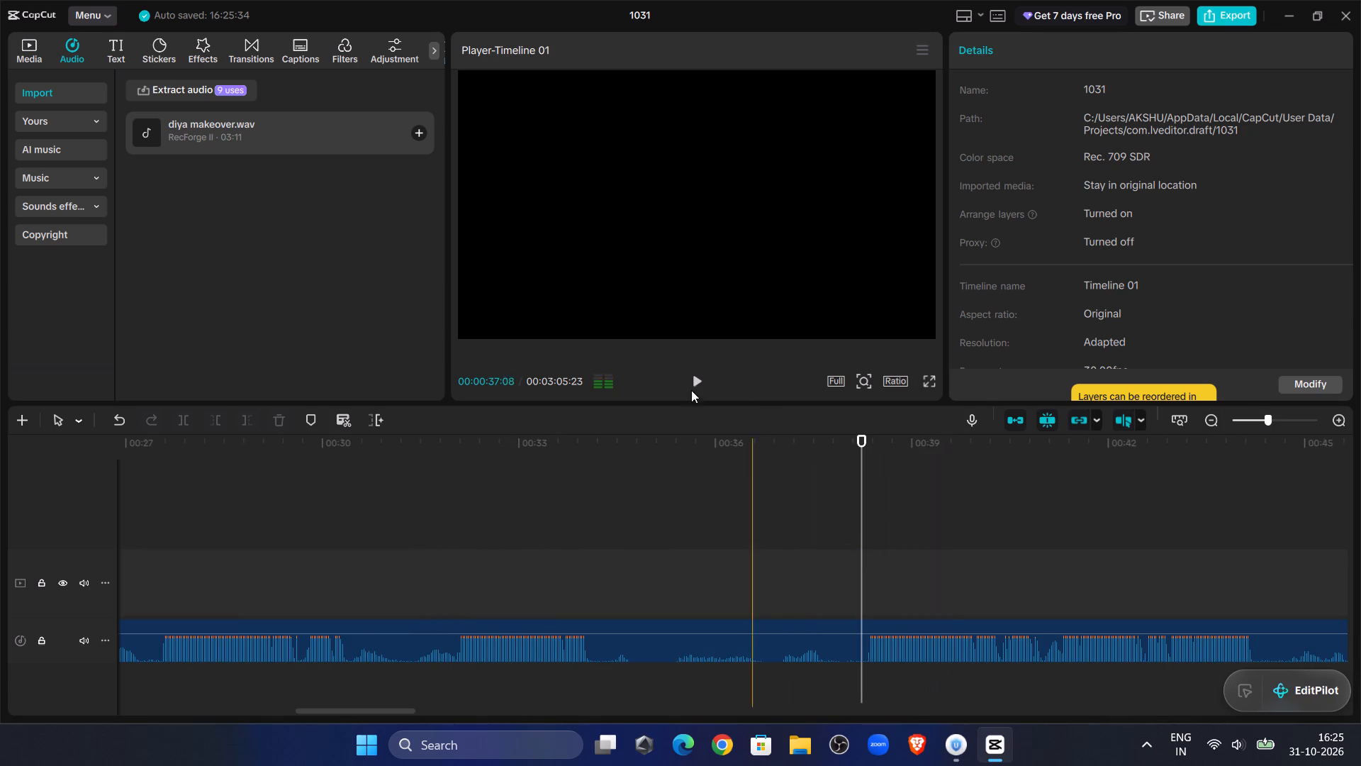
left_click(688, 384)
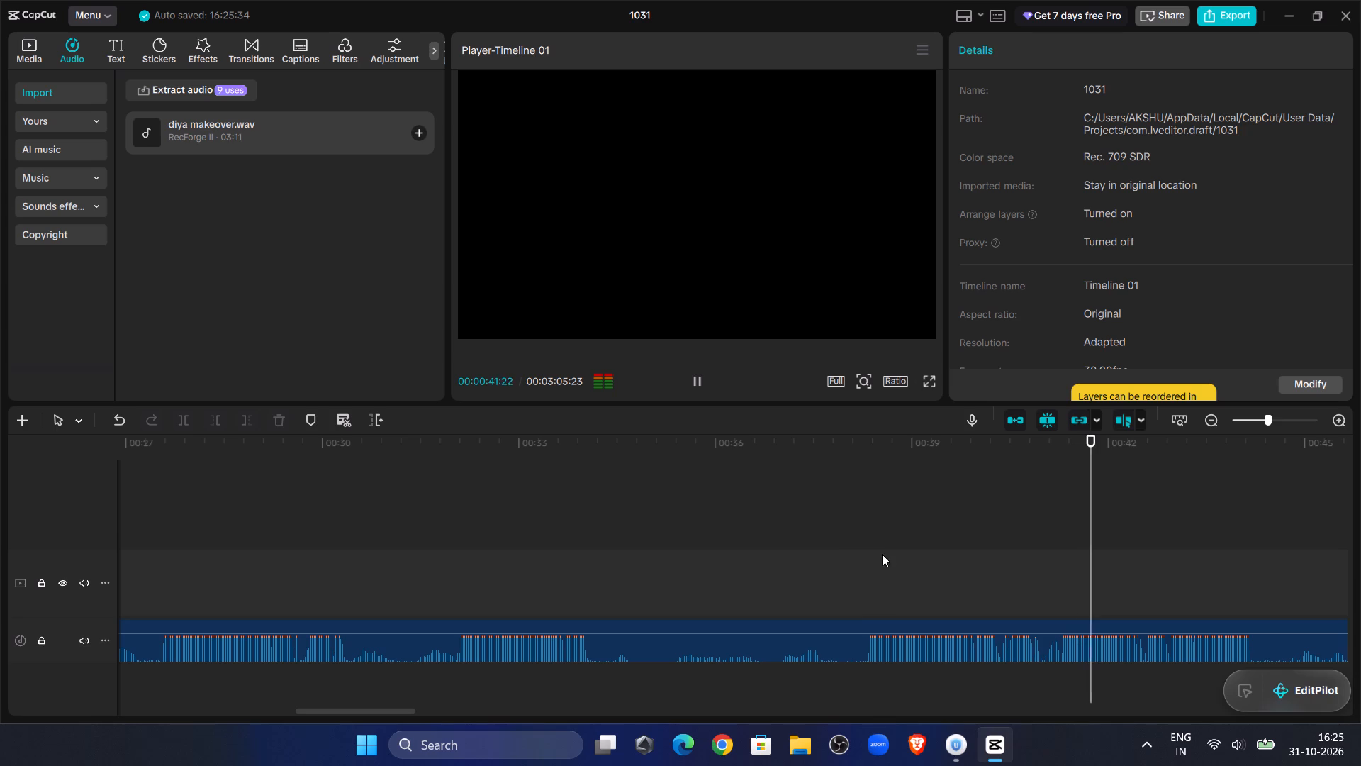
double_click(860, 529)
left_click(863, 631)
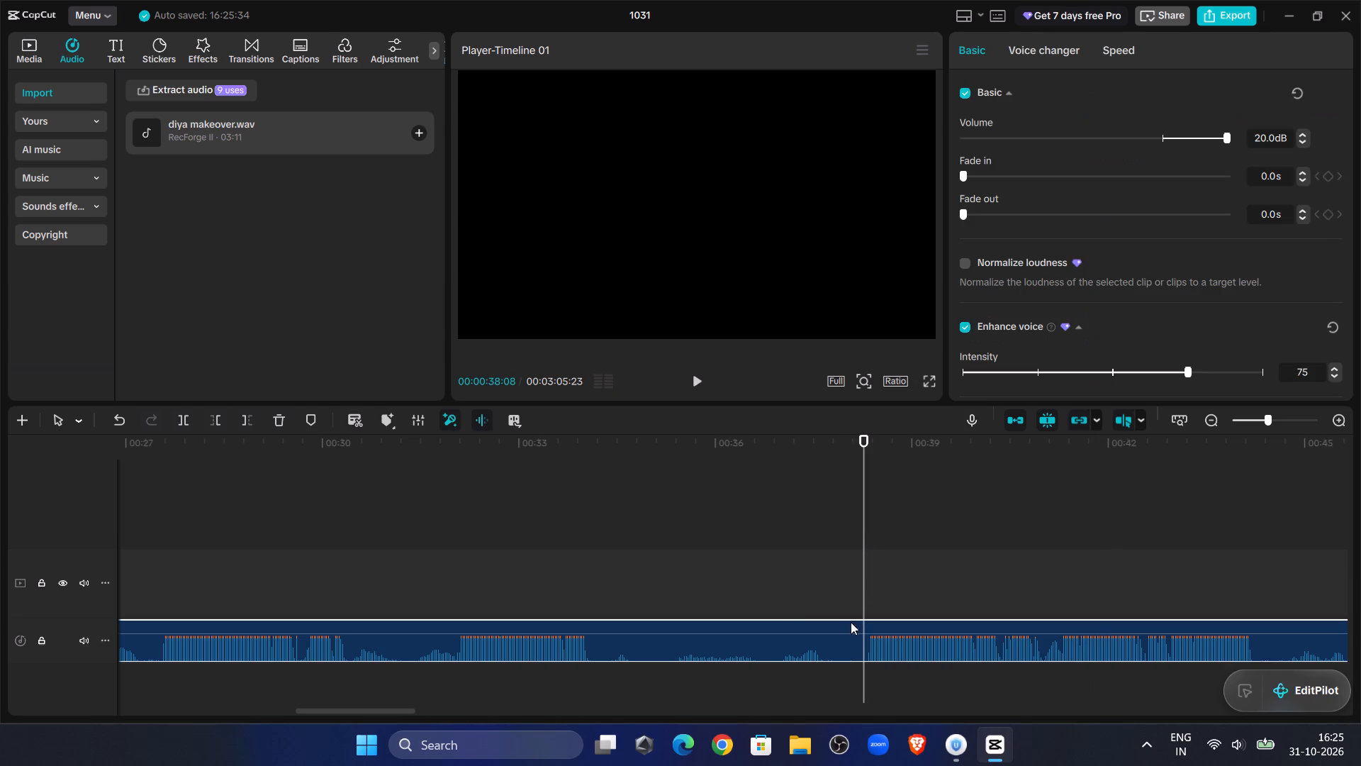
left_click(213, 418)
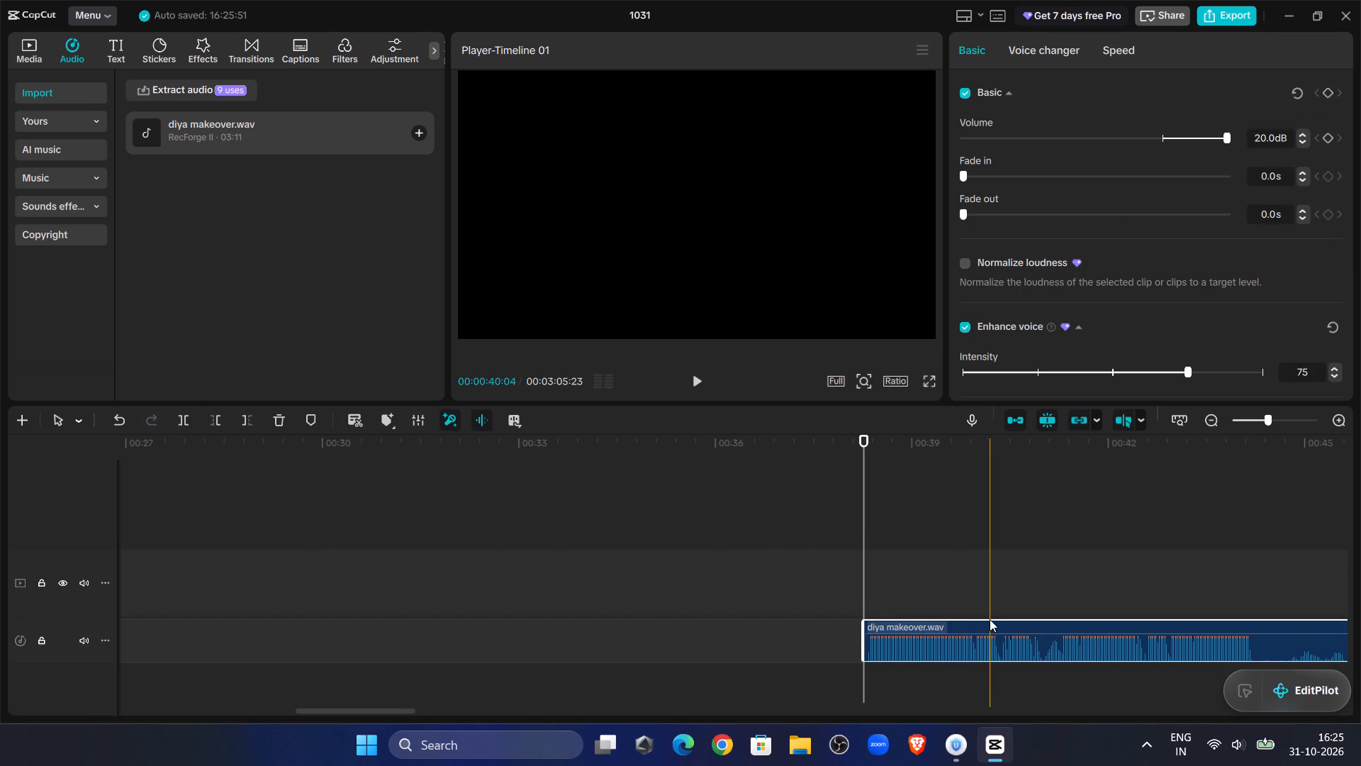
left_click_drag(997, 624, 15, 695)
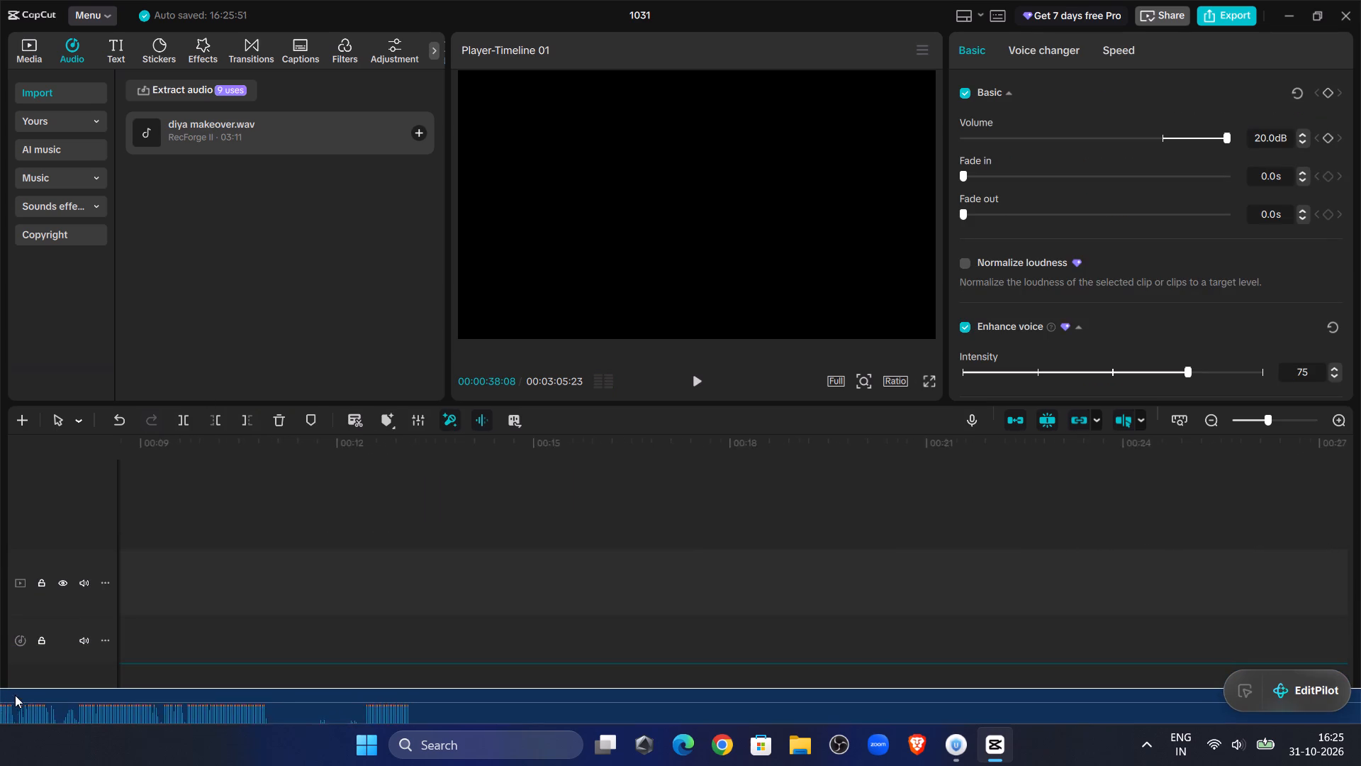
left_click_drag(15, 695, 443, 651)
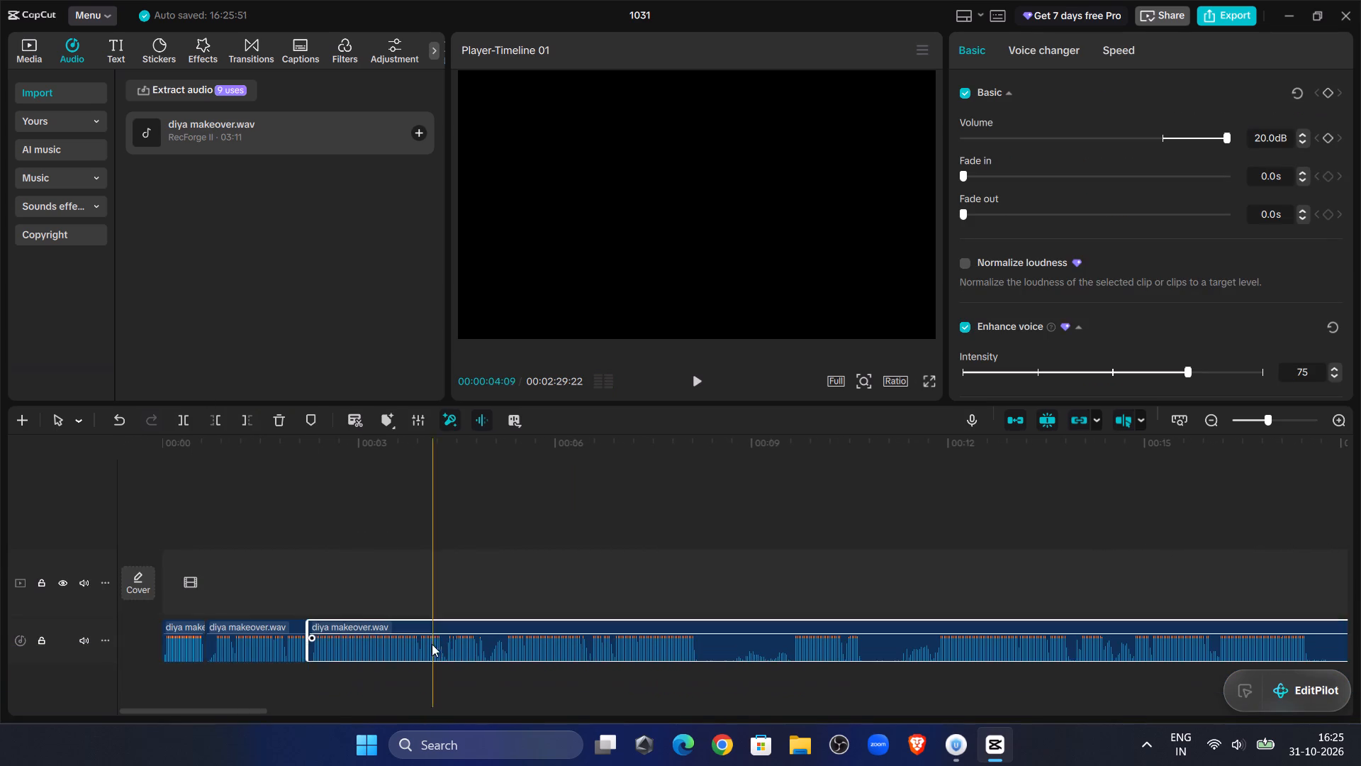
Audition the joined audio, trim the third segment's start to about 00:00:19:18, where speech resumes, and move it back against the second segment.
left_click(308, 472)
left_click_drag(308, 471, 5, 472)
left_click(700, 374)
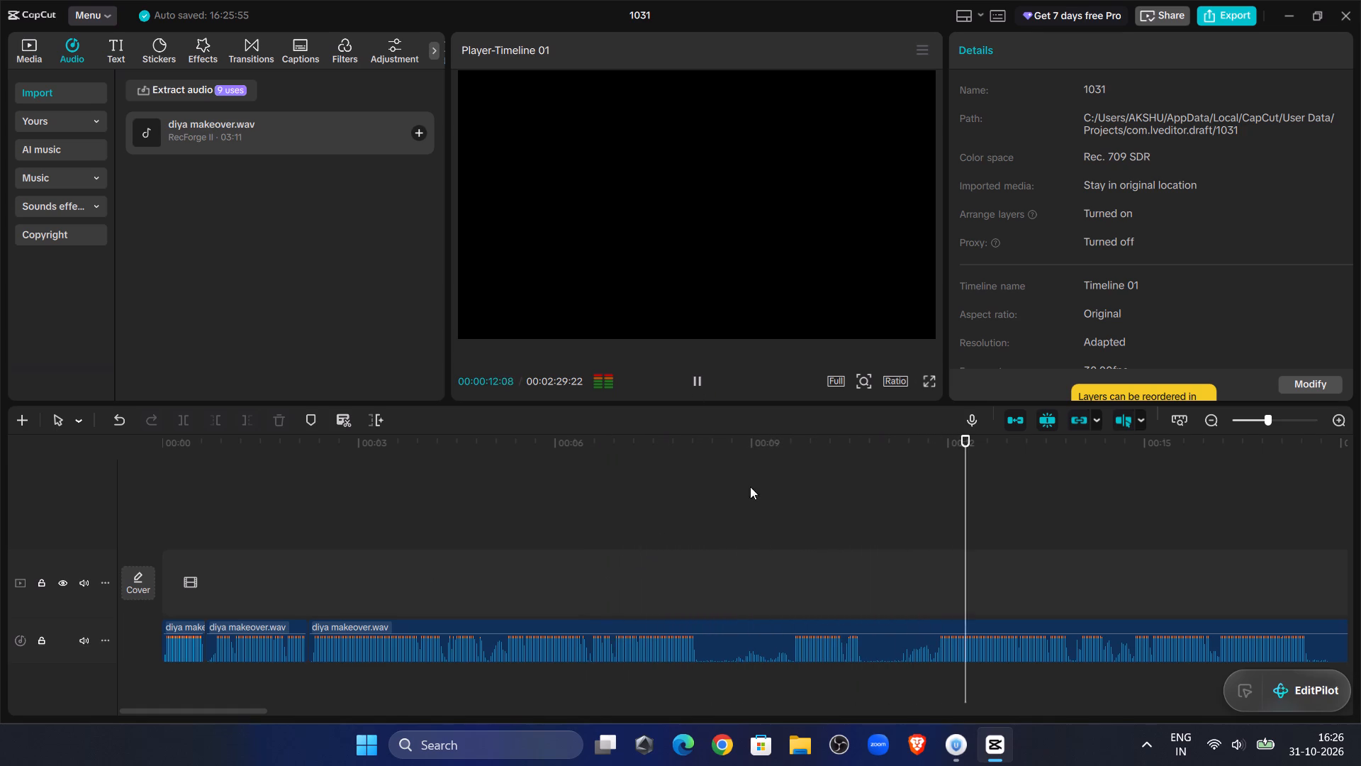
left_click(308, 564)
left_click(939, 520)
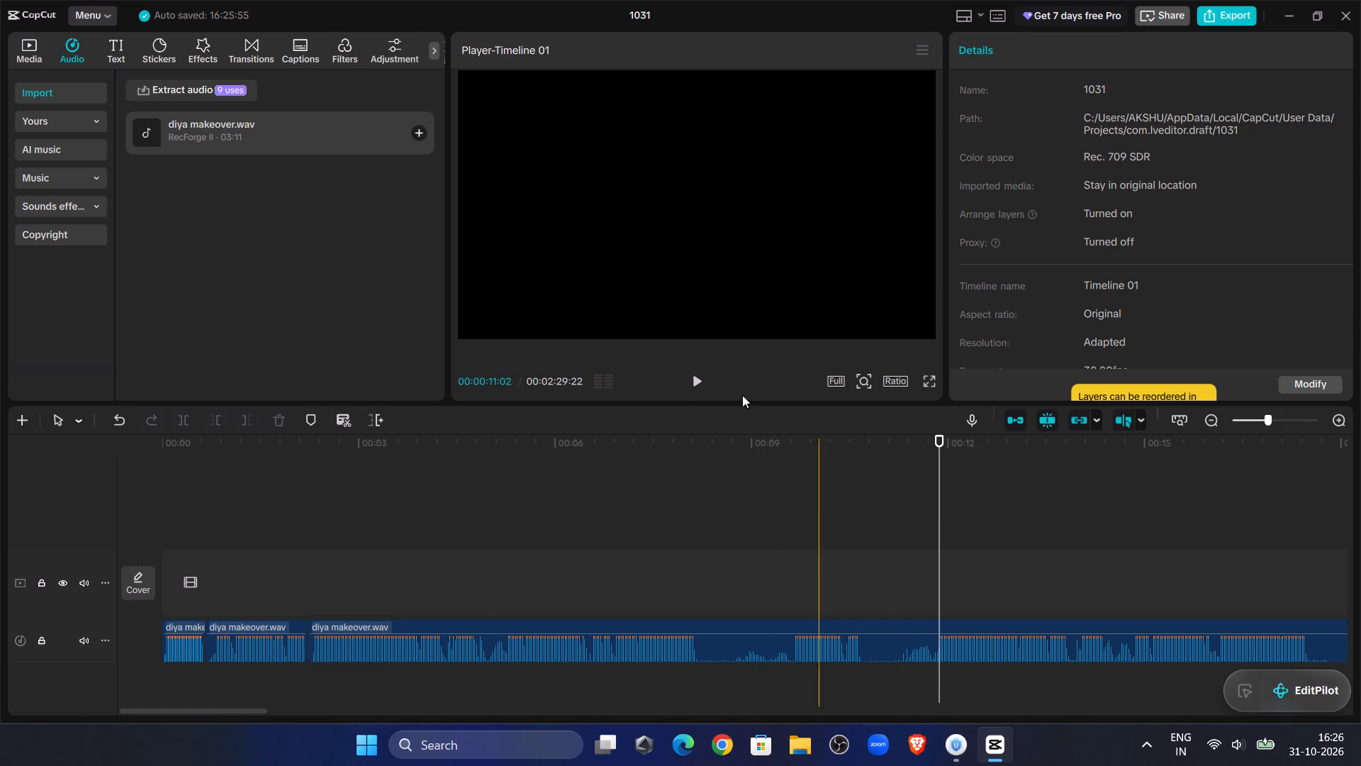
left_click(706, 381)
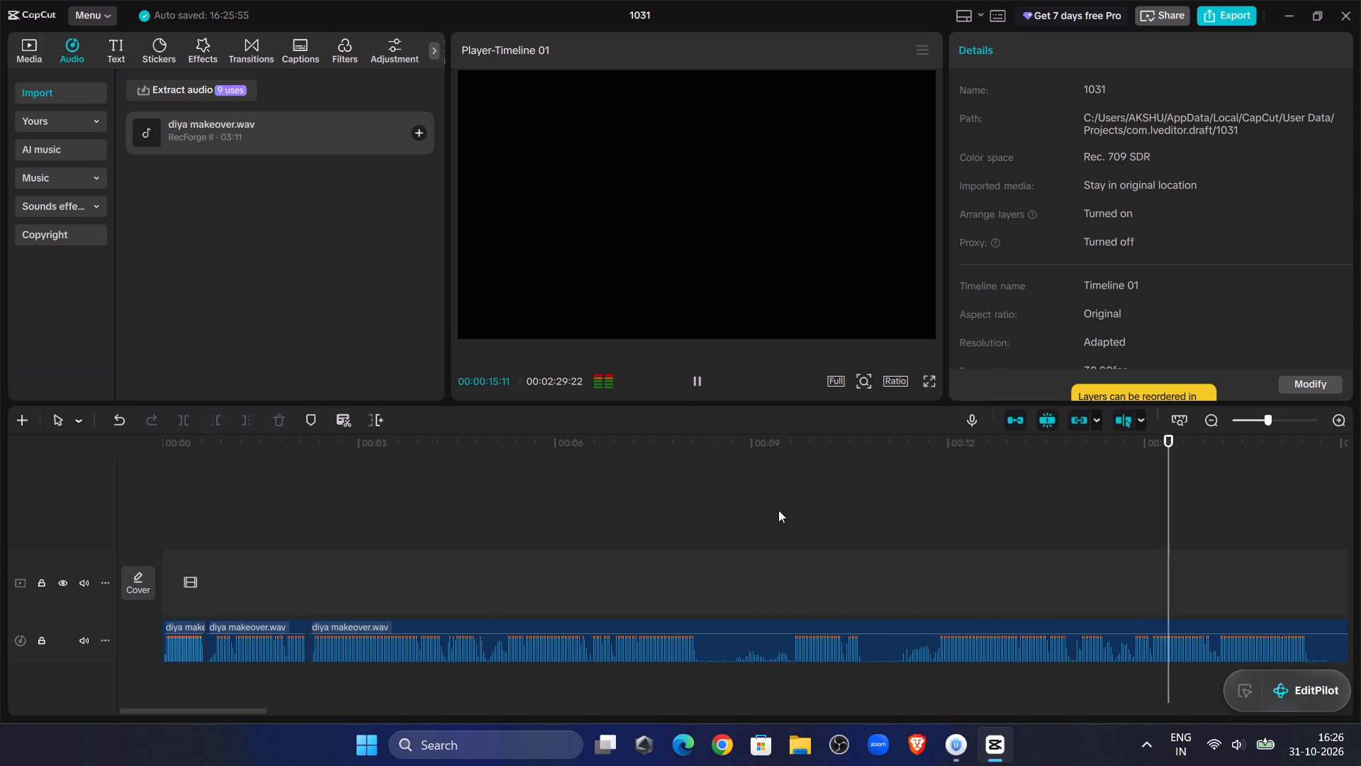
left_click(907, 567)
left_click_drag(907, 567, 810, 564)
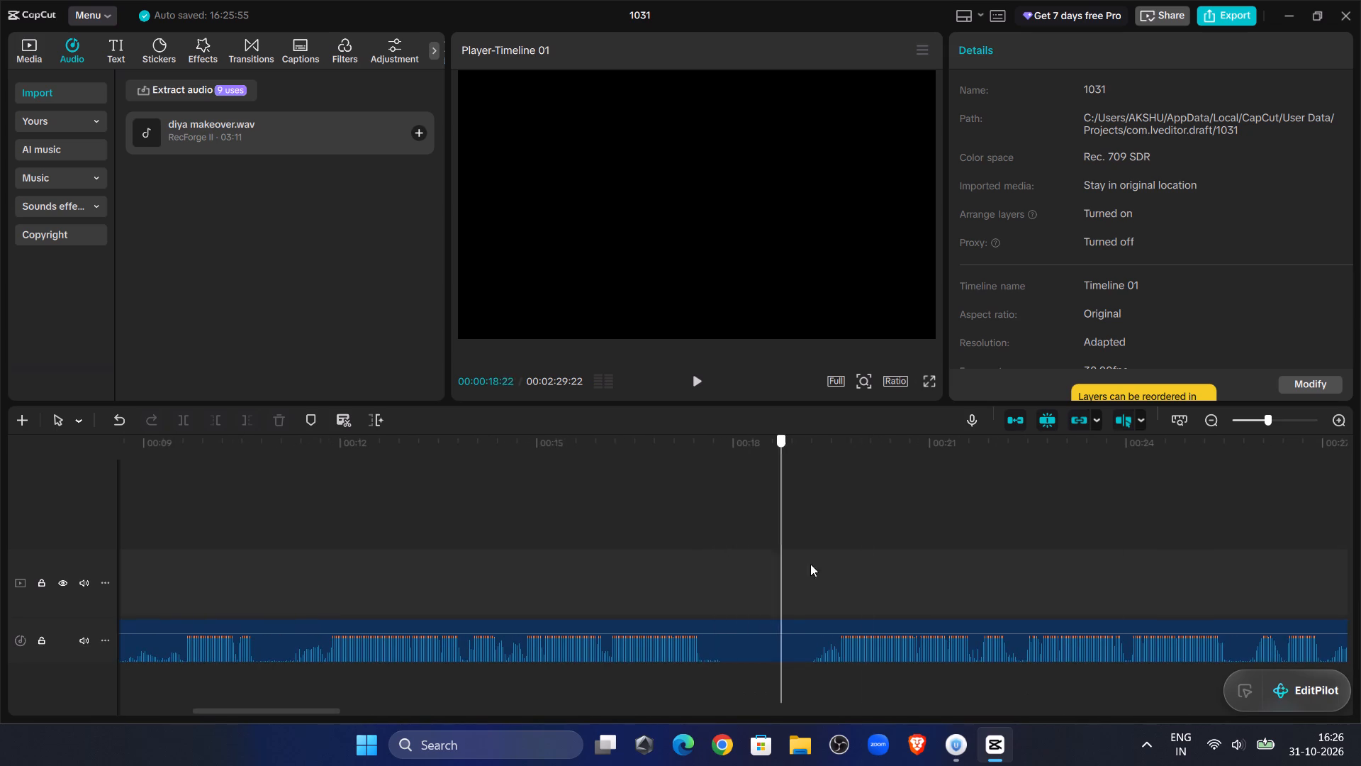
left_click_drag(810, 564, 835, 566)
left_click(705, 387)
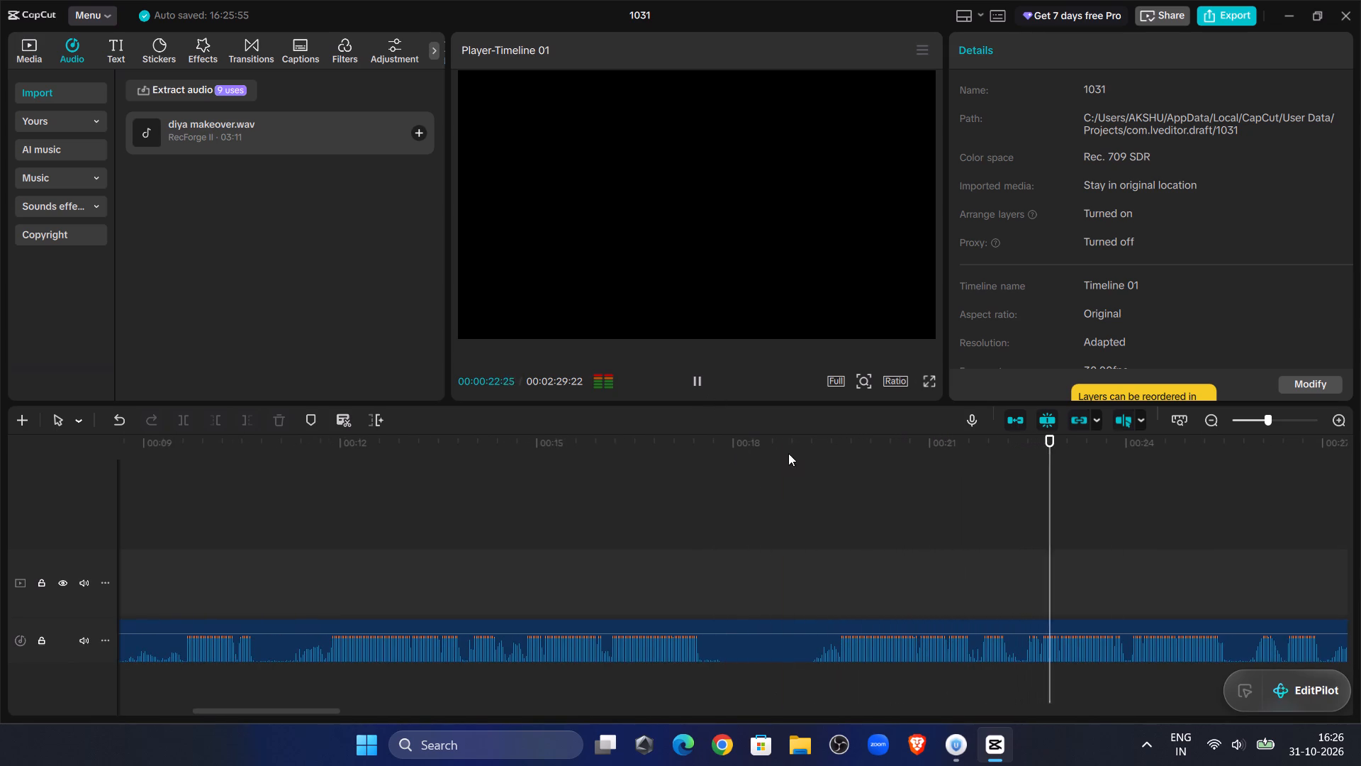
double_click(832, 535)
left_click(822, 642)
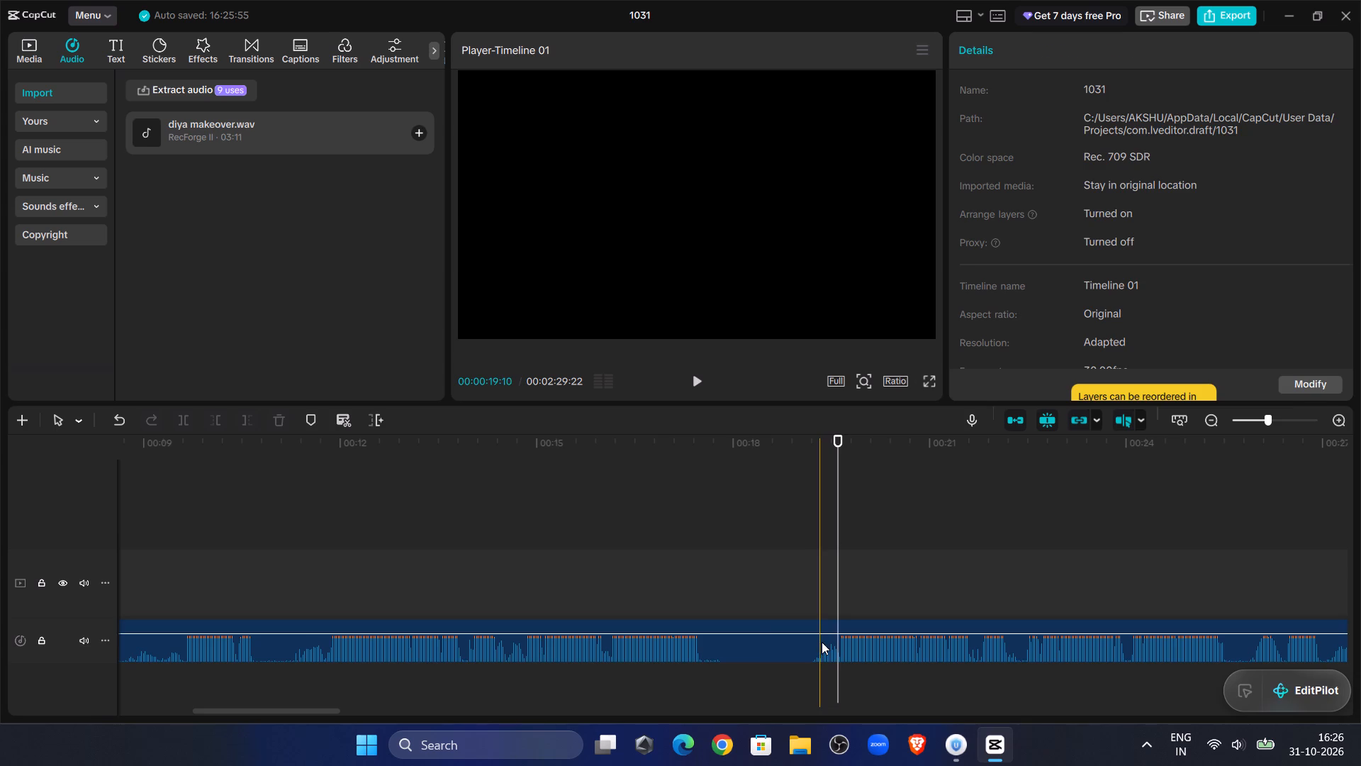
left_click(208, 424)
left_click_drag(950, 623, 420, 629)
Replay the opening, extend the second segment's end to 00:00:02:09, and place the third segment directly against it.
left_click(253, 481)
left_click_drag(252, 481, 0, 524)
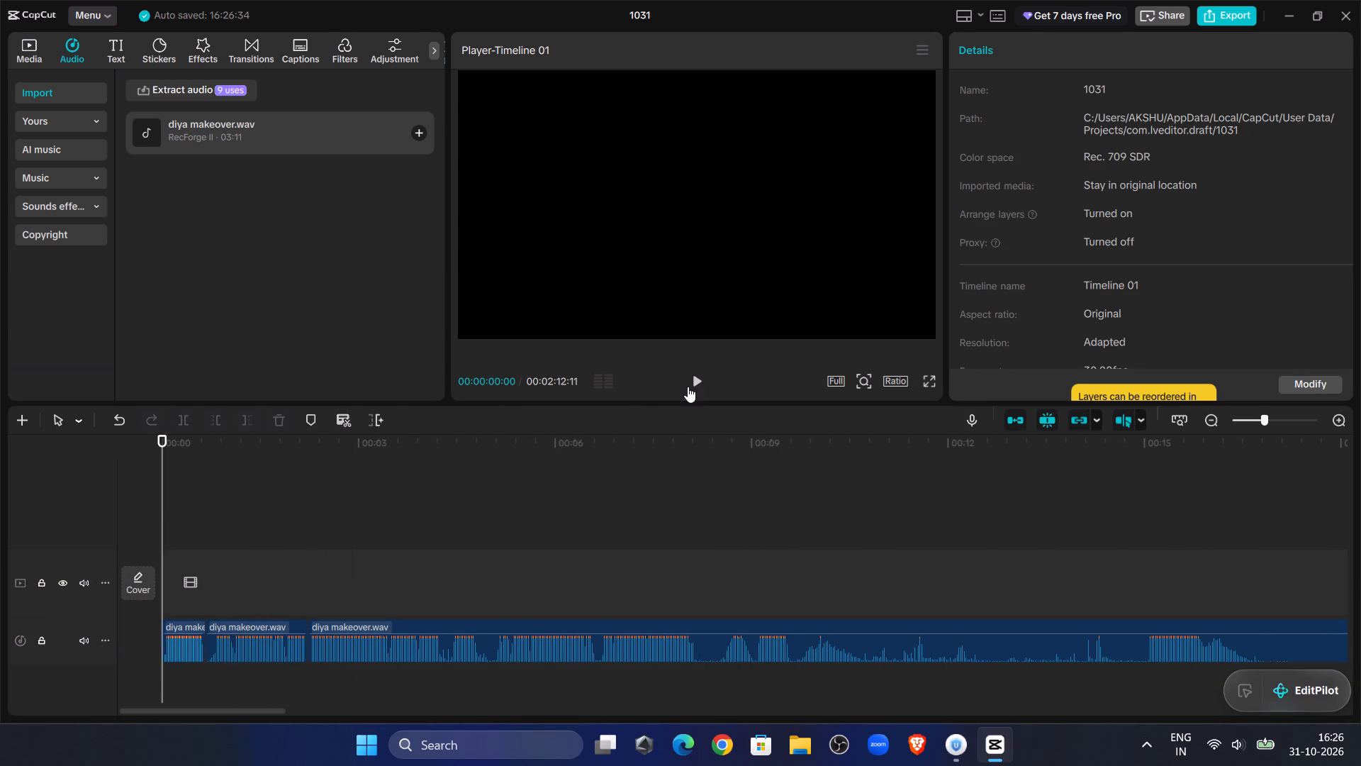
left_click(688, 387)
left_click(1276, 417)
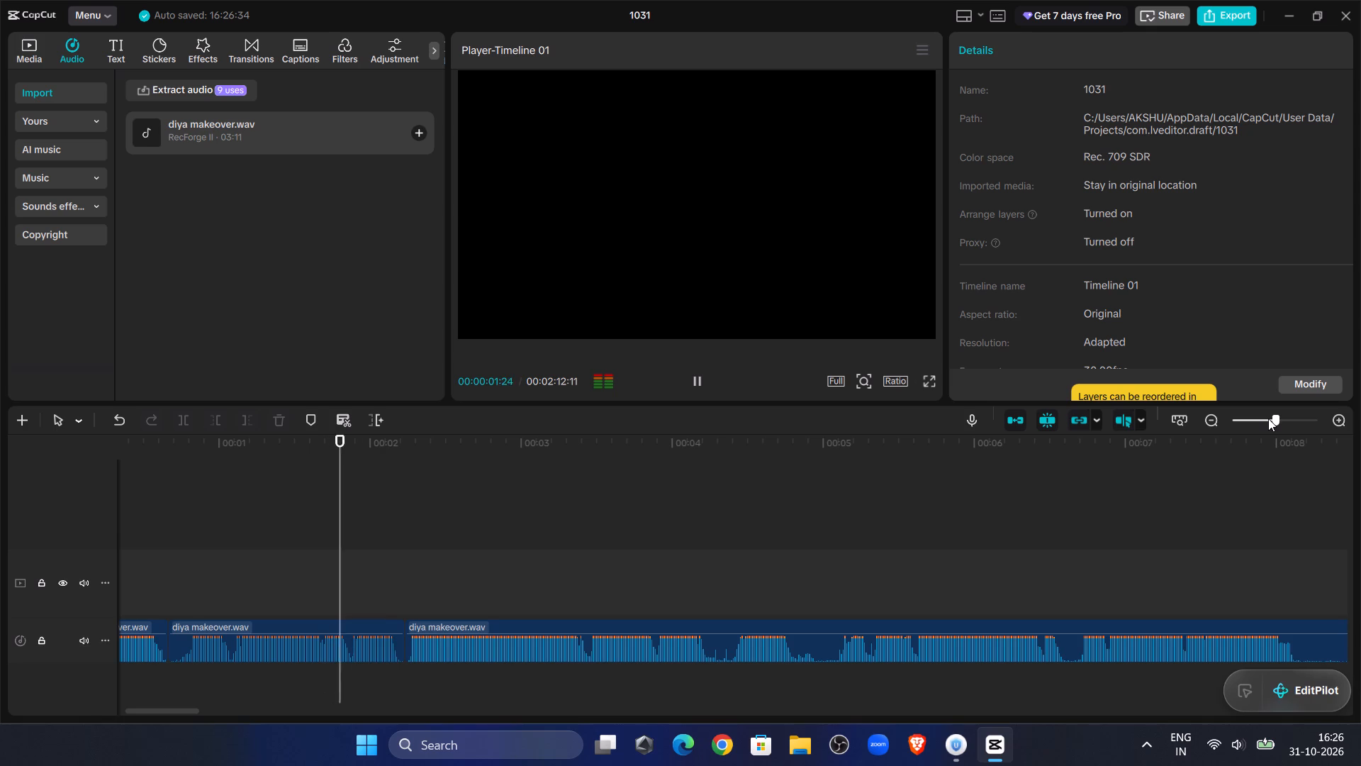
left_click(559, 627)
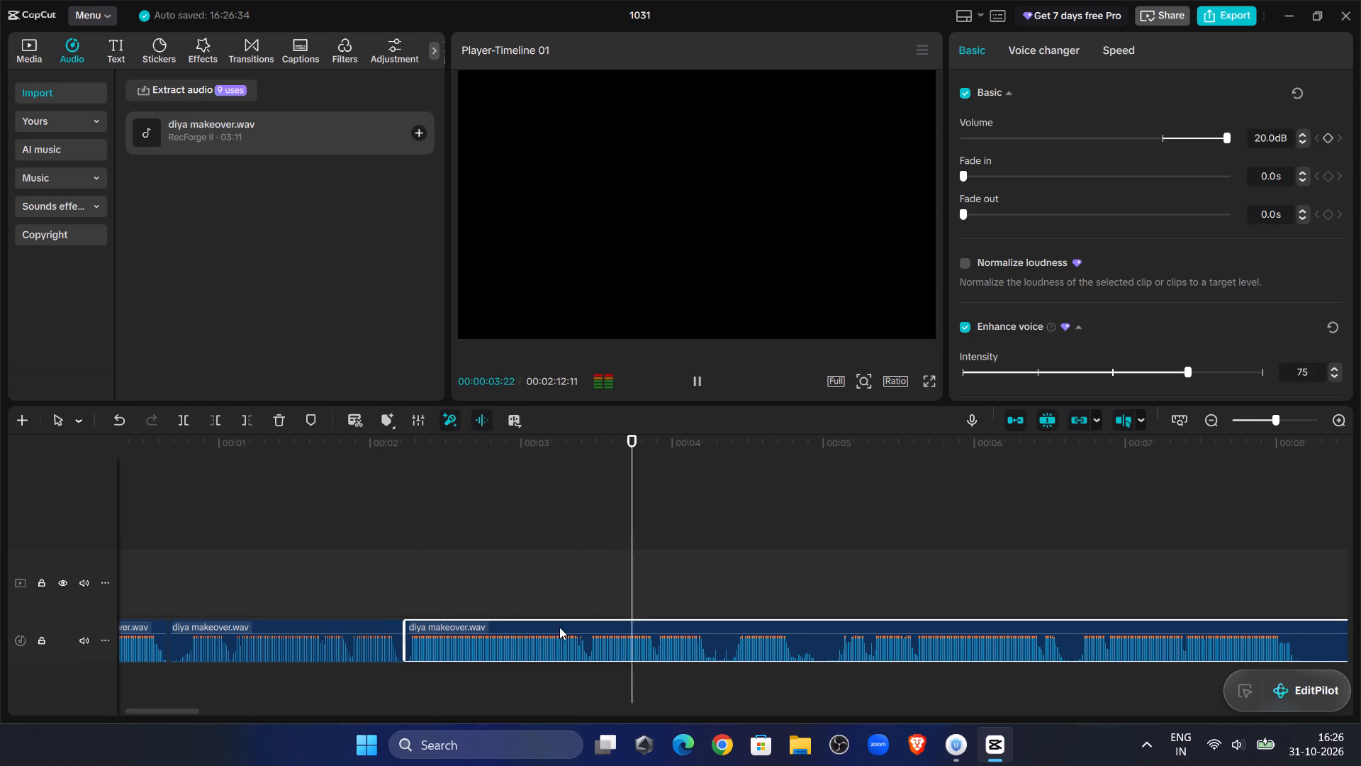
left_click_drag(560, 626, 580, 628)
left_click(401, 623)
left_click(408, 623)
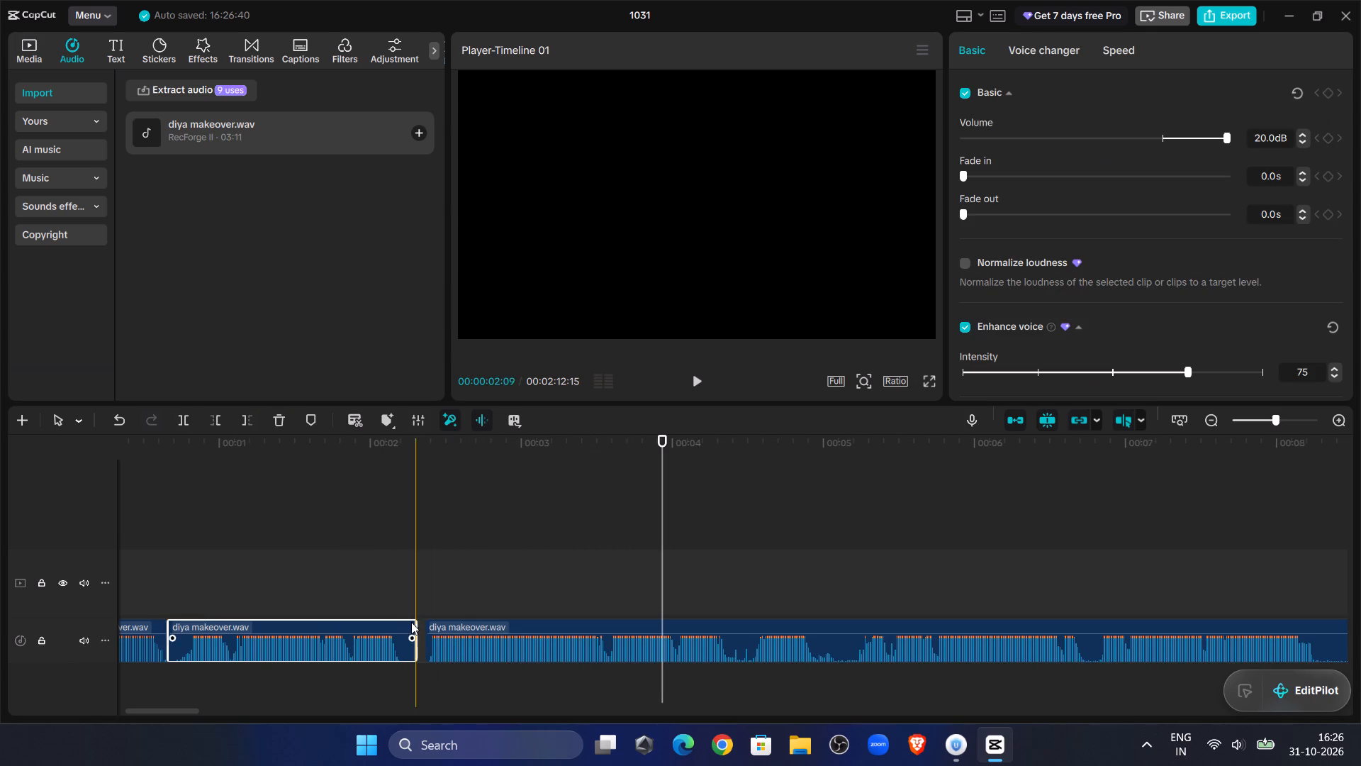
left_click(434, 621)
left_click_drag(458, 621, 449, 632)
Play the third segment and split it in the quiet gap between phrases at 00:00:05:00.
left_click(329, 516)
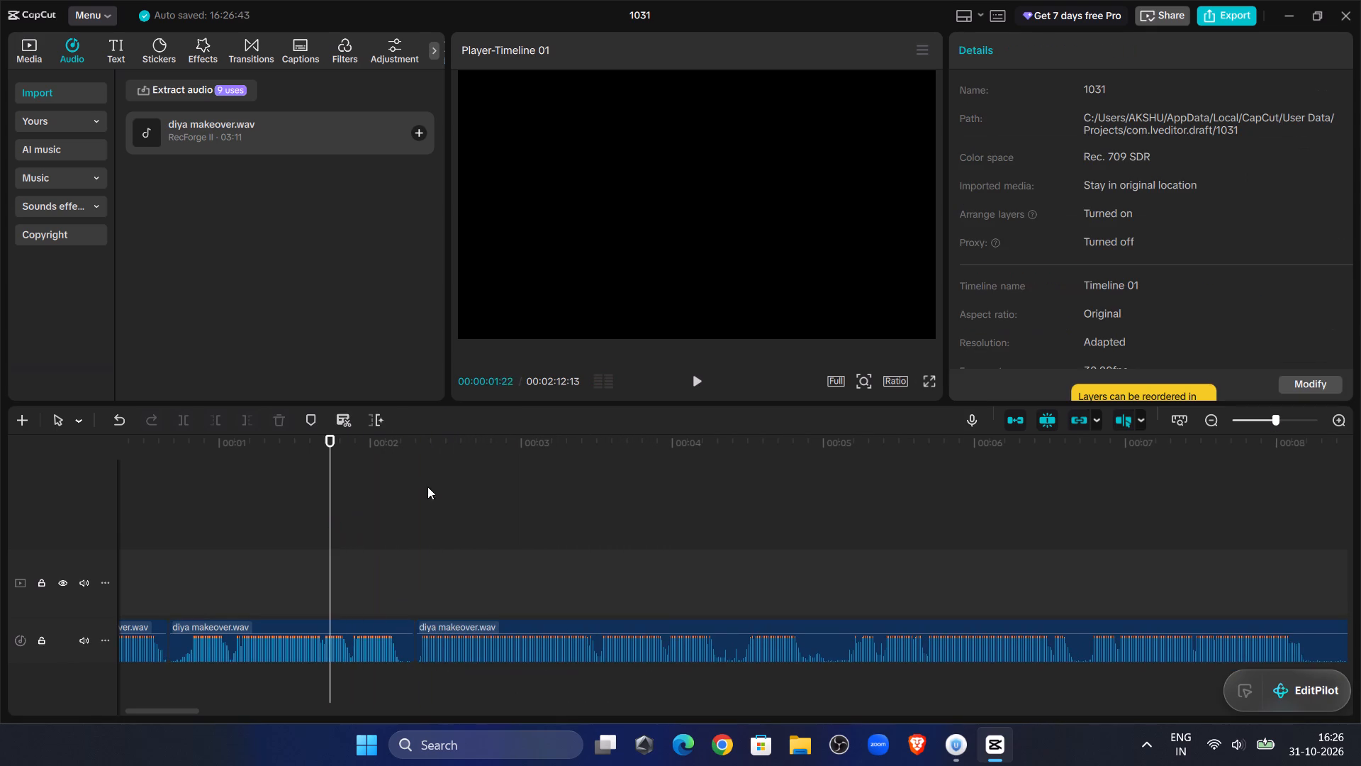
left_click_drag(687, 379, 696, 382)
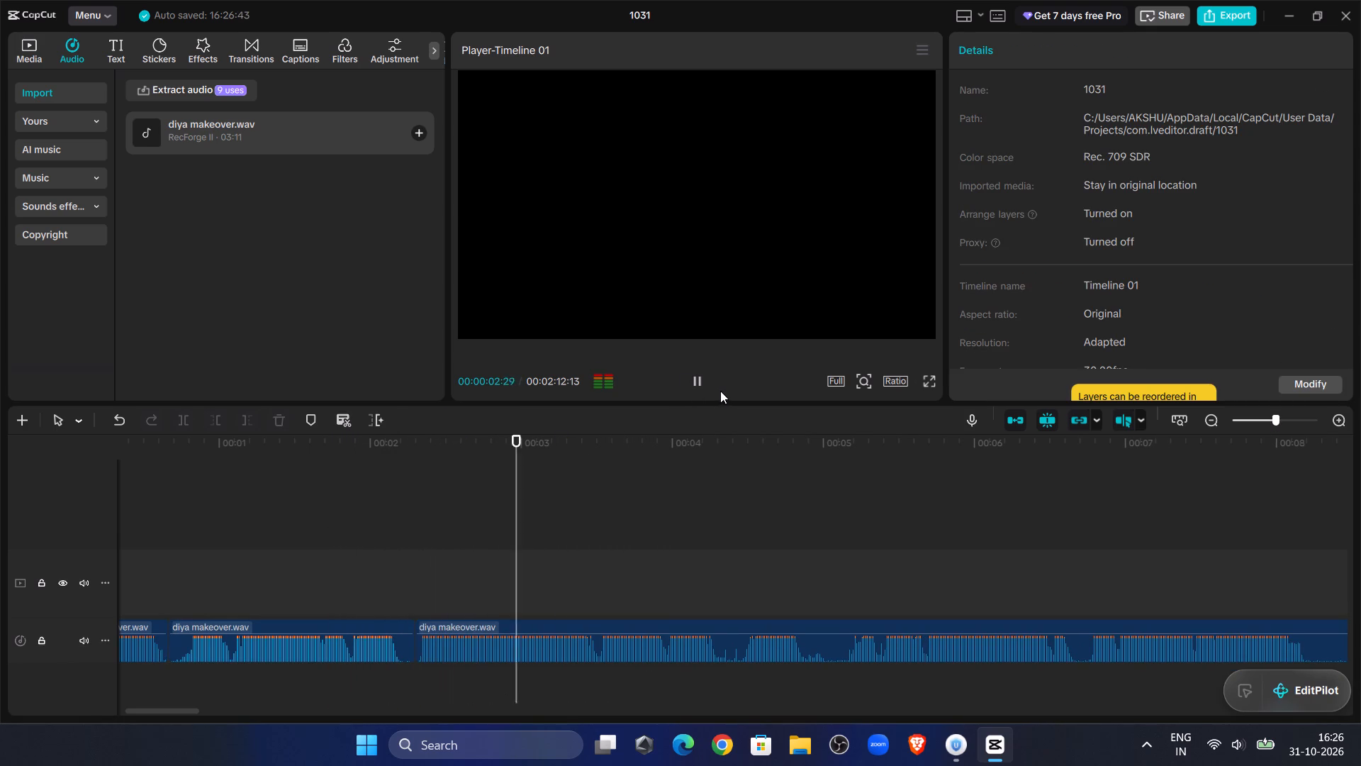
left_click(698, 379)
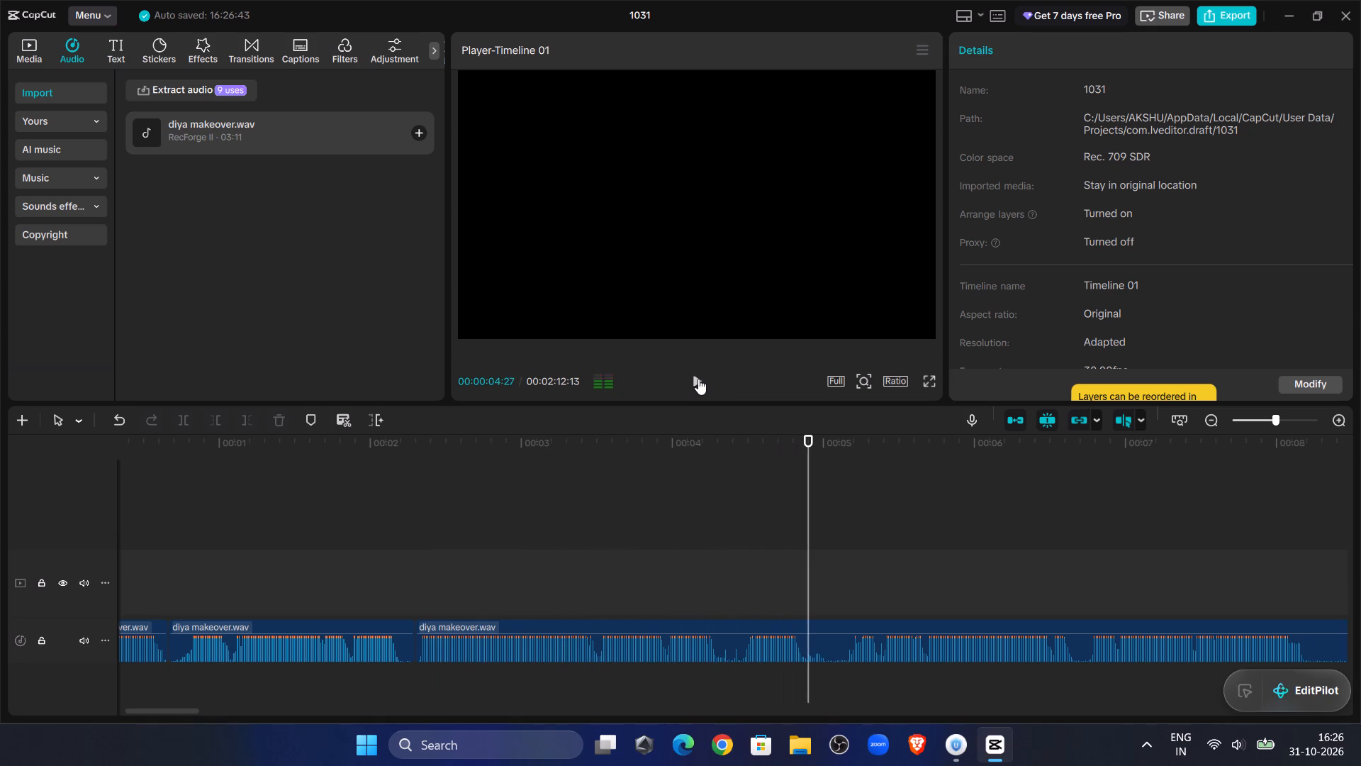
left_click(618, 480)
left_click(702, 373)
left_click(701, 377)
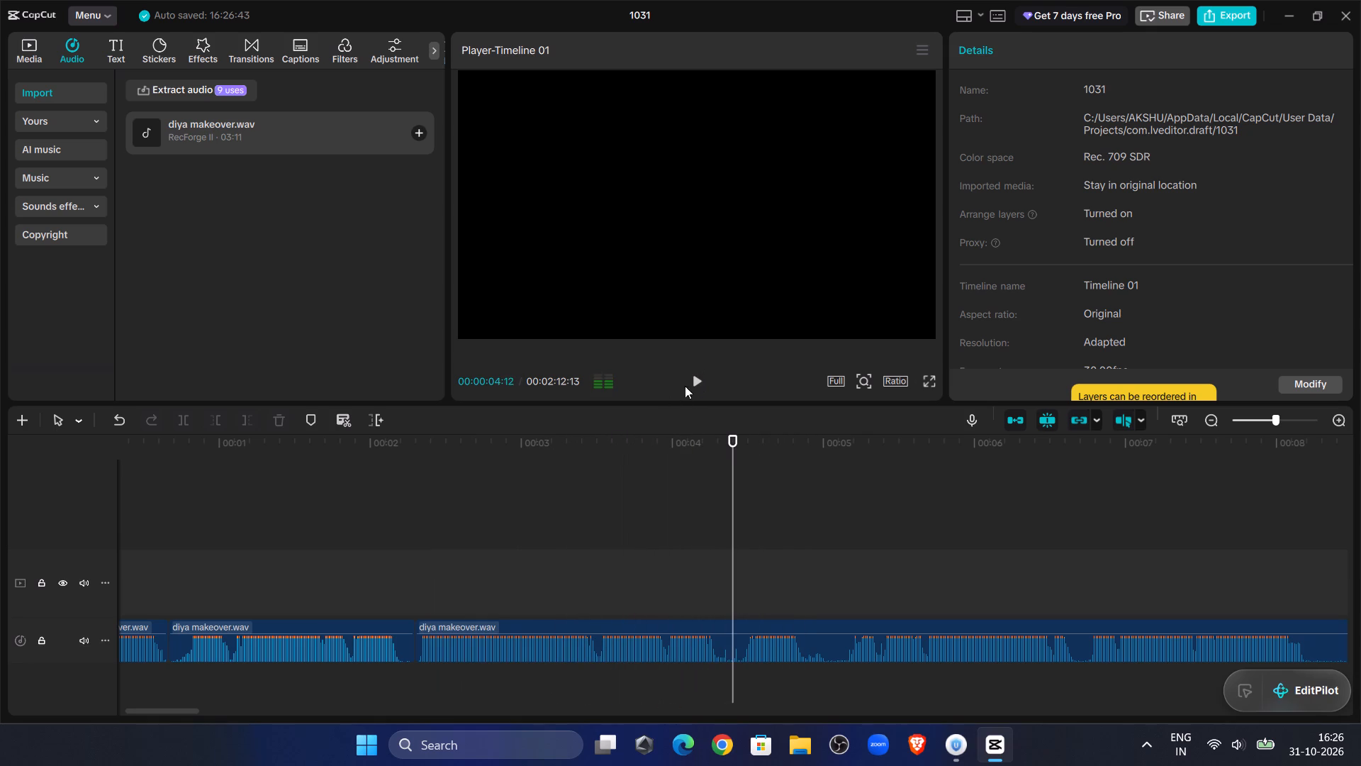
left_click(698, 384)
left_click(698, 384)
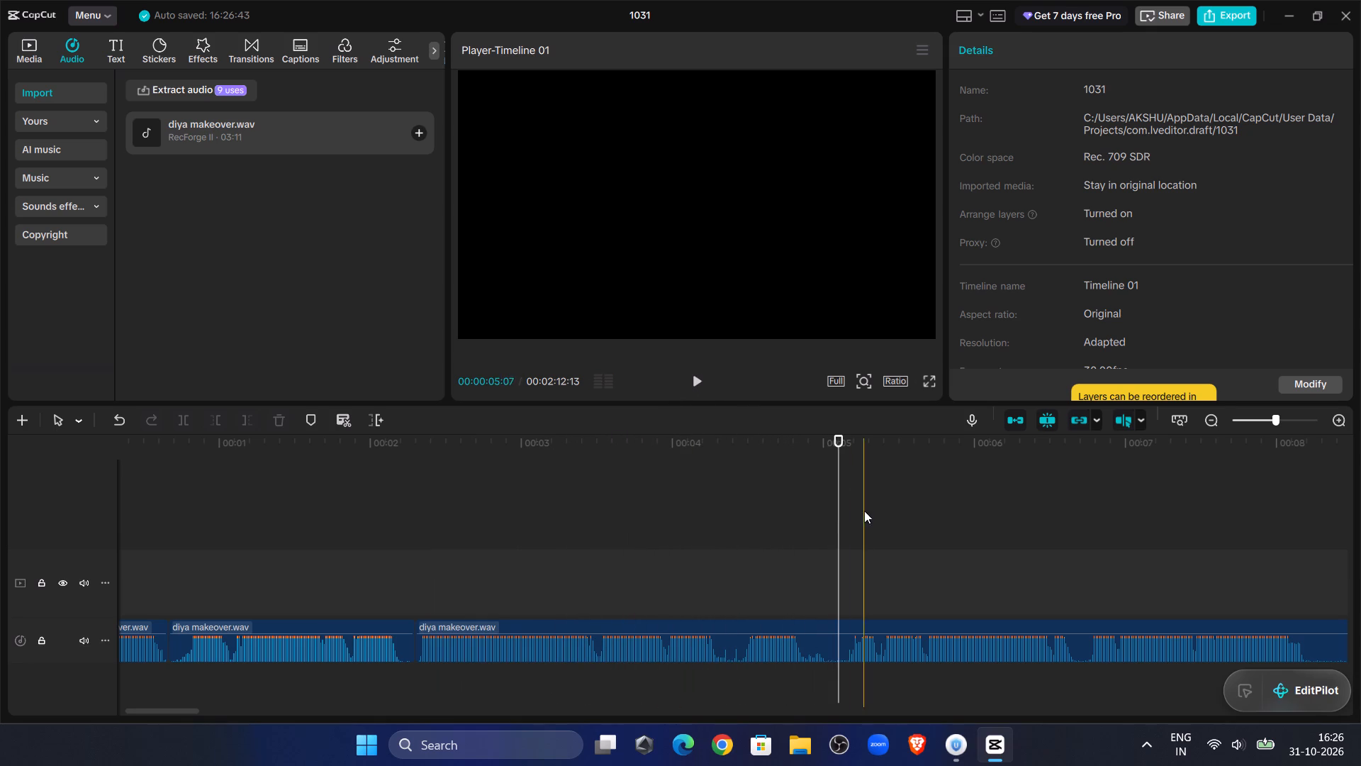
left_click_drag(838, 509, 824, 507)
left_click(718, 645)
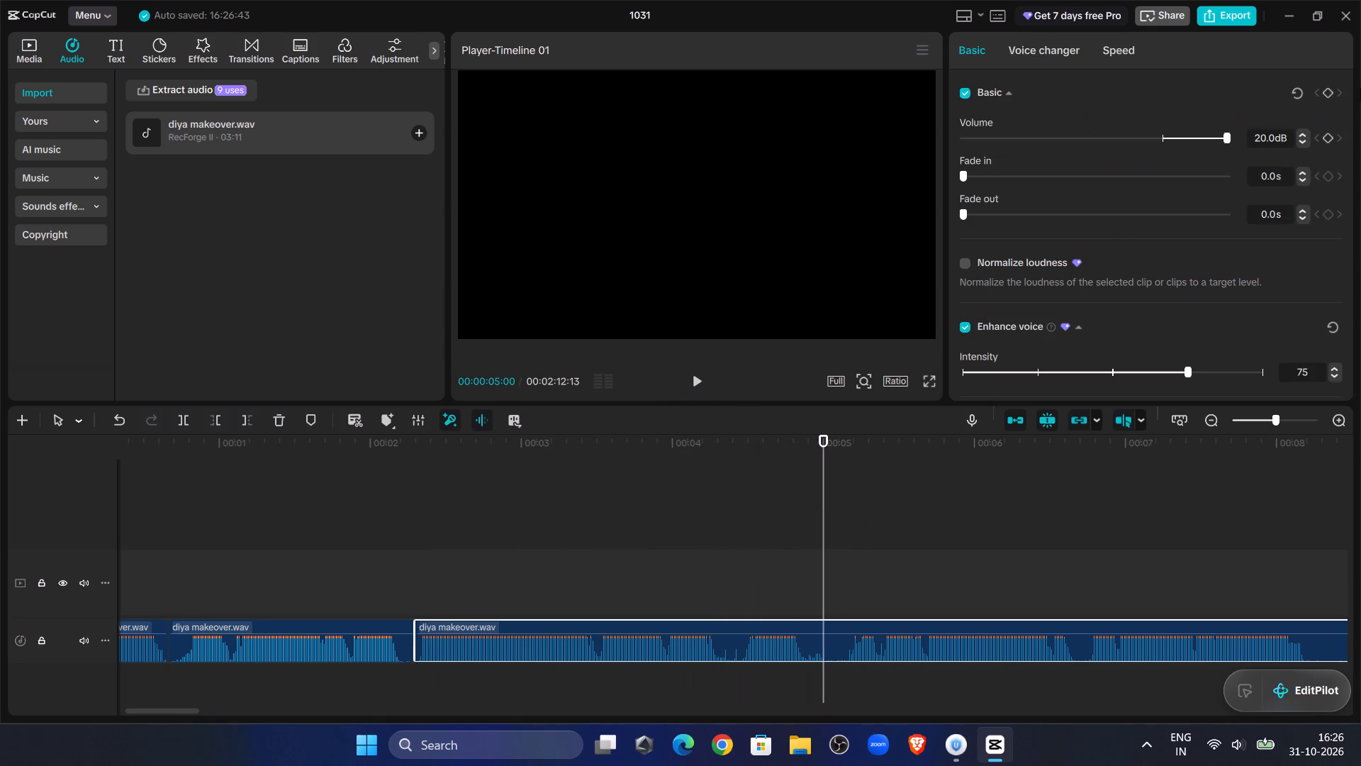
left_click(184, 421)
Trim the fourth segment's start to about 00:00:05:11, where speech begins, and move it back against the third segment.
double_click(697, 378)
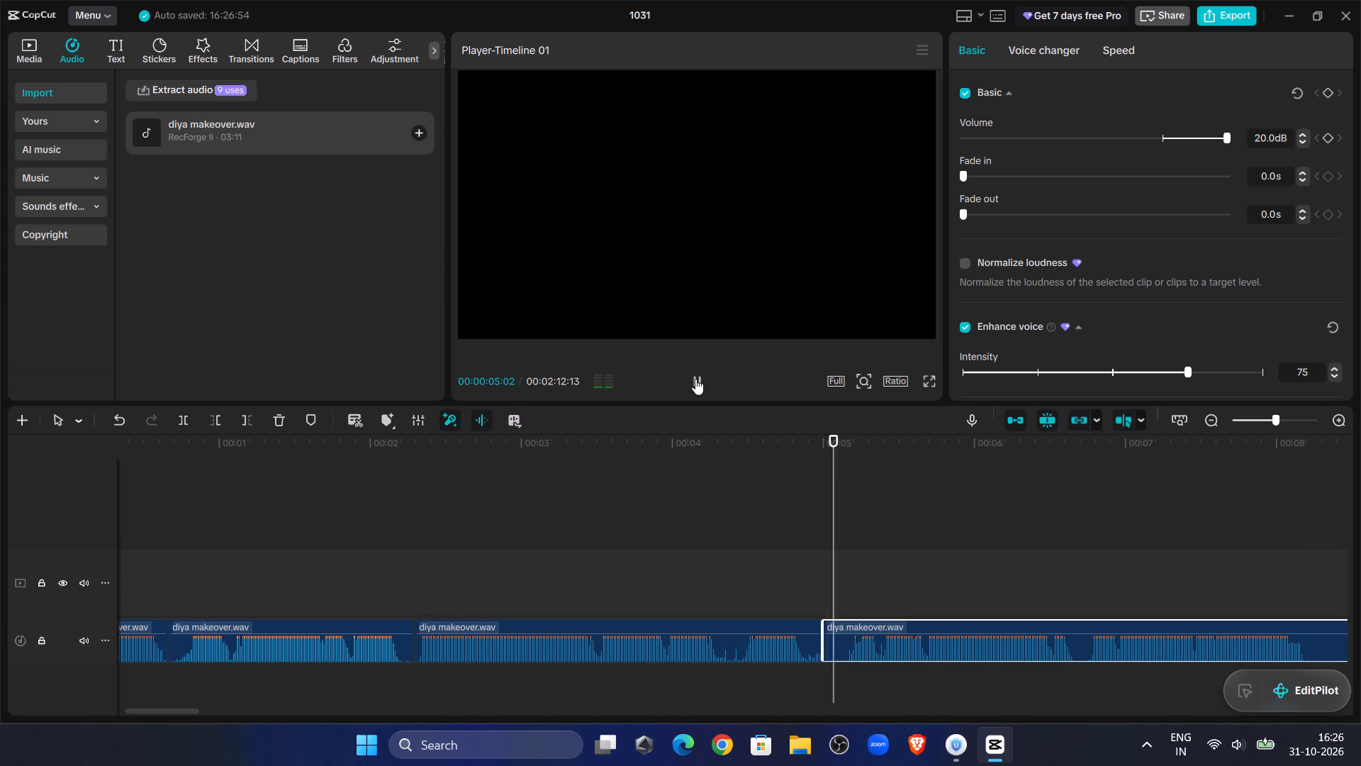
left_click(211, 424)
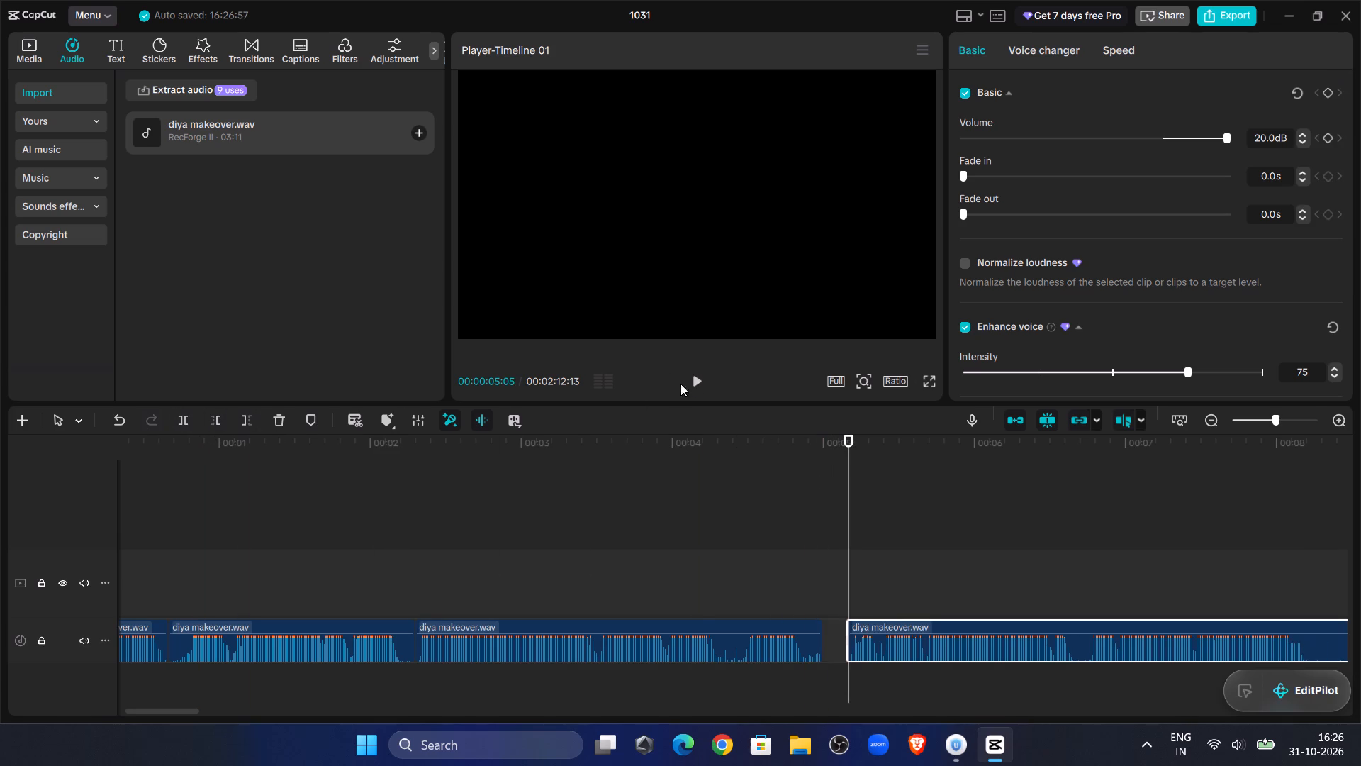
double_click(695, 377)
left_click_drag(898, 512, 878, 517)
left_click(209, 414)
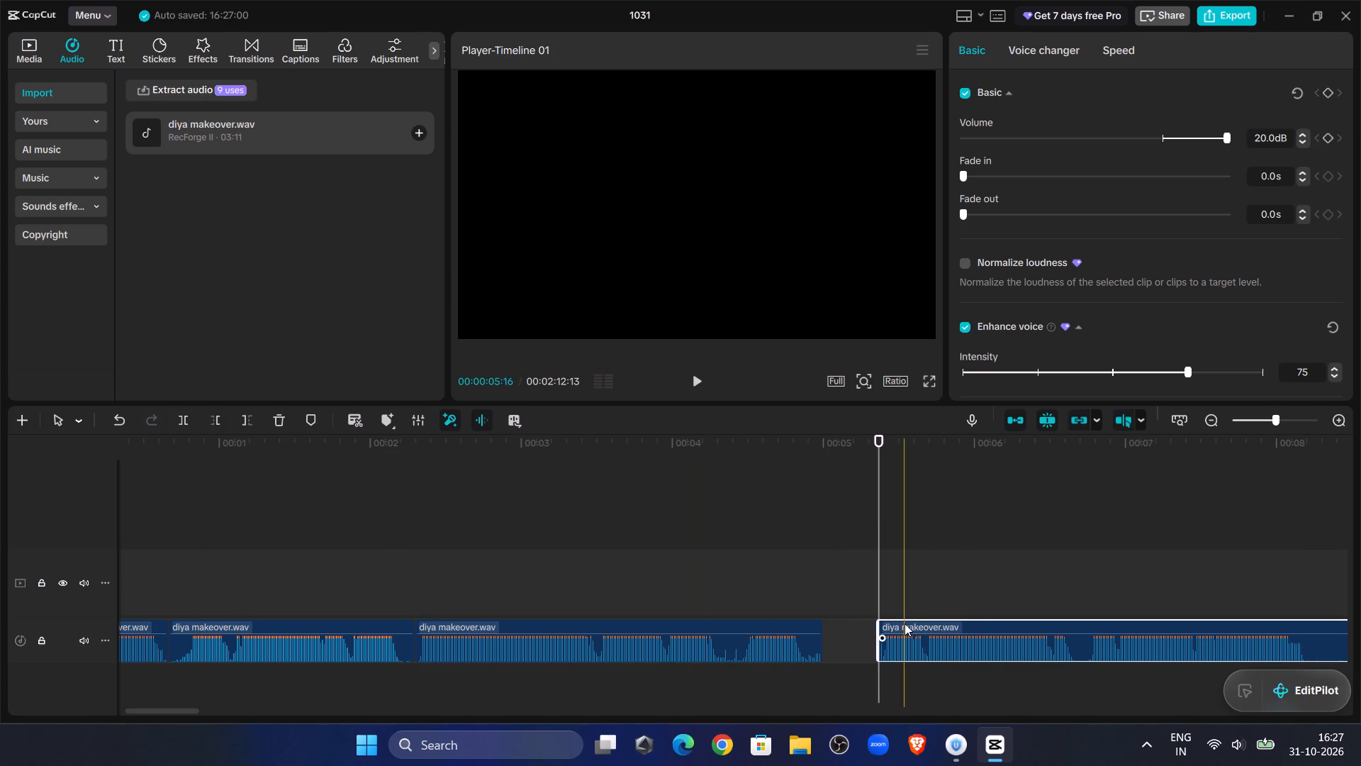
left_click_drag(904, 623, 849, 639)
Replay the audio around the new join and split the third segment in the quiet dip at 00:00:04:11.
left_click(619, 471)
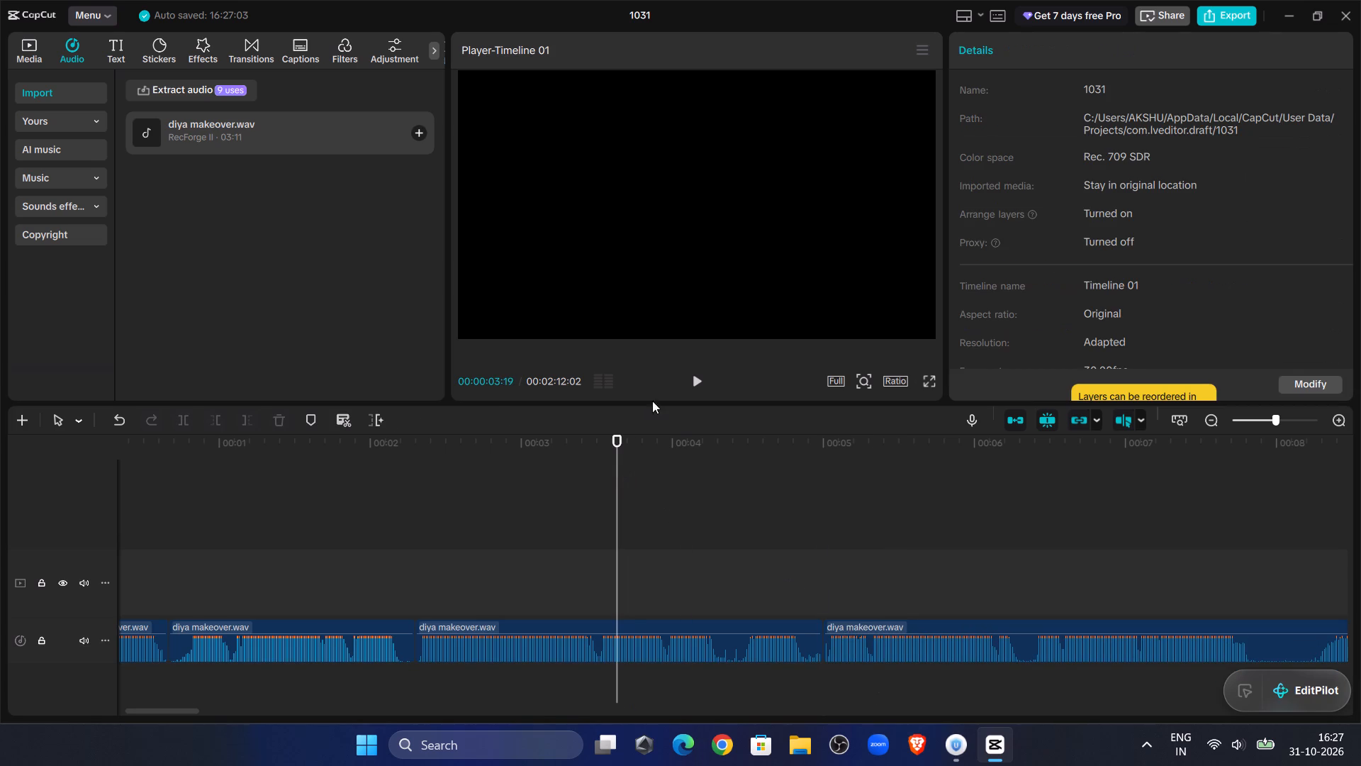
left_click(698, 390)
left_click_drag(148, 708, 196, 713)
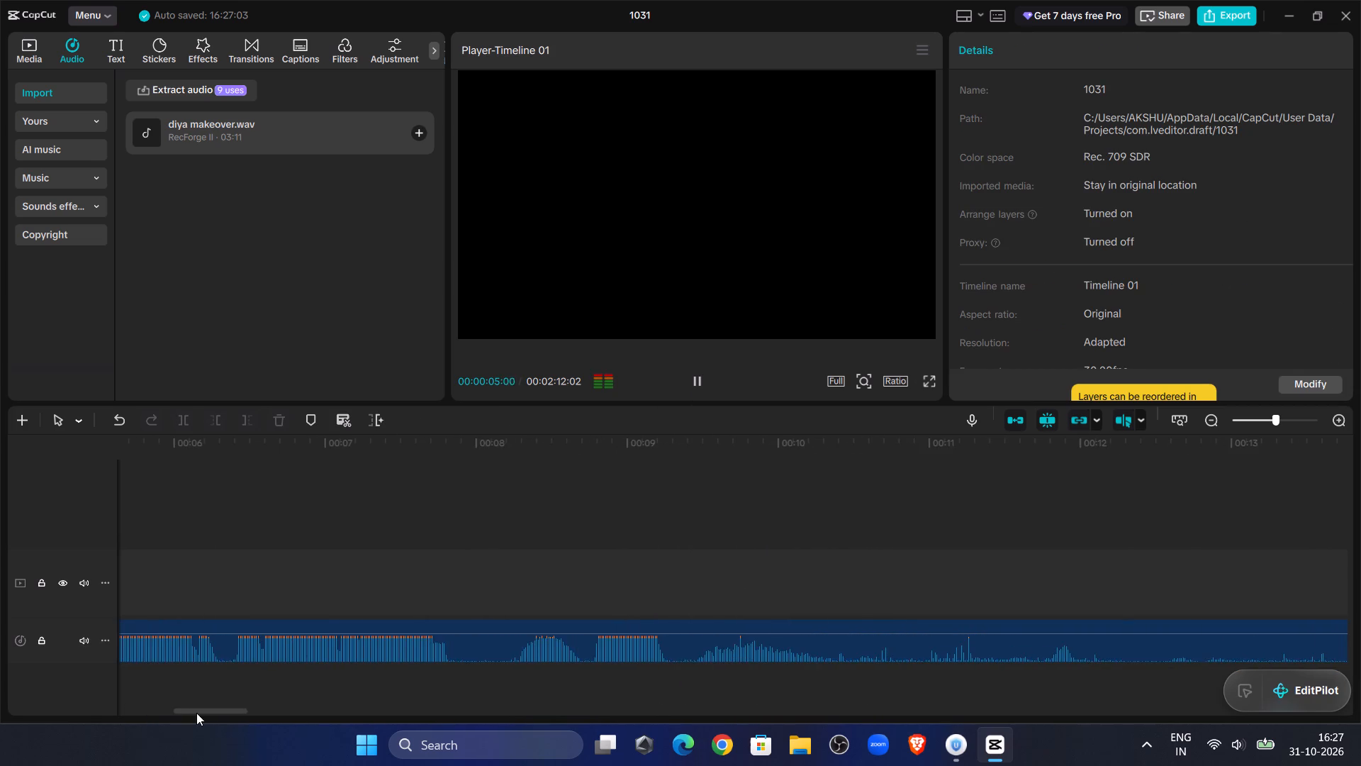
left_click_drag(196, 713, 159, 718)
left_click(503, 467)
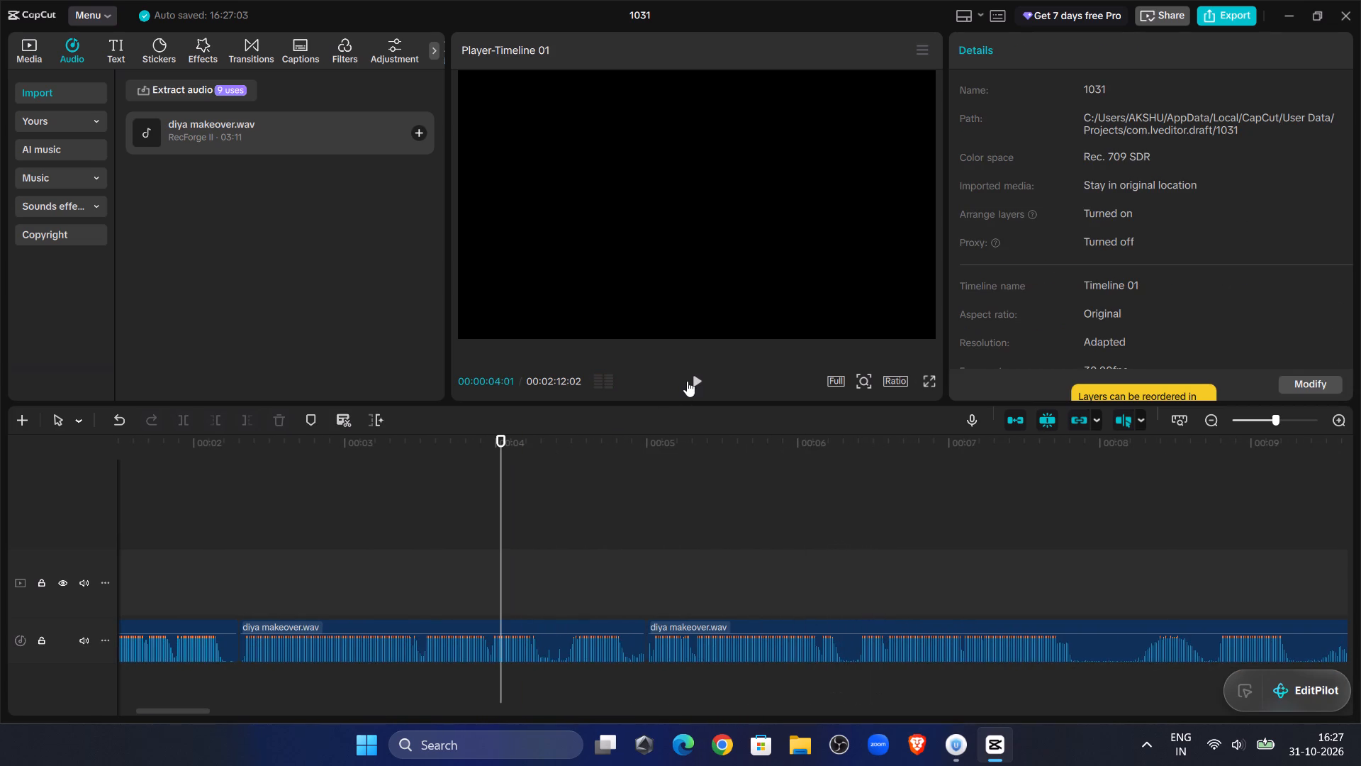
left_click(694, 382)
left_click(695, 382)
left_click_drag(561, 578, 553, 578)
left_click(544, 642)
left_click(185, 423)
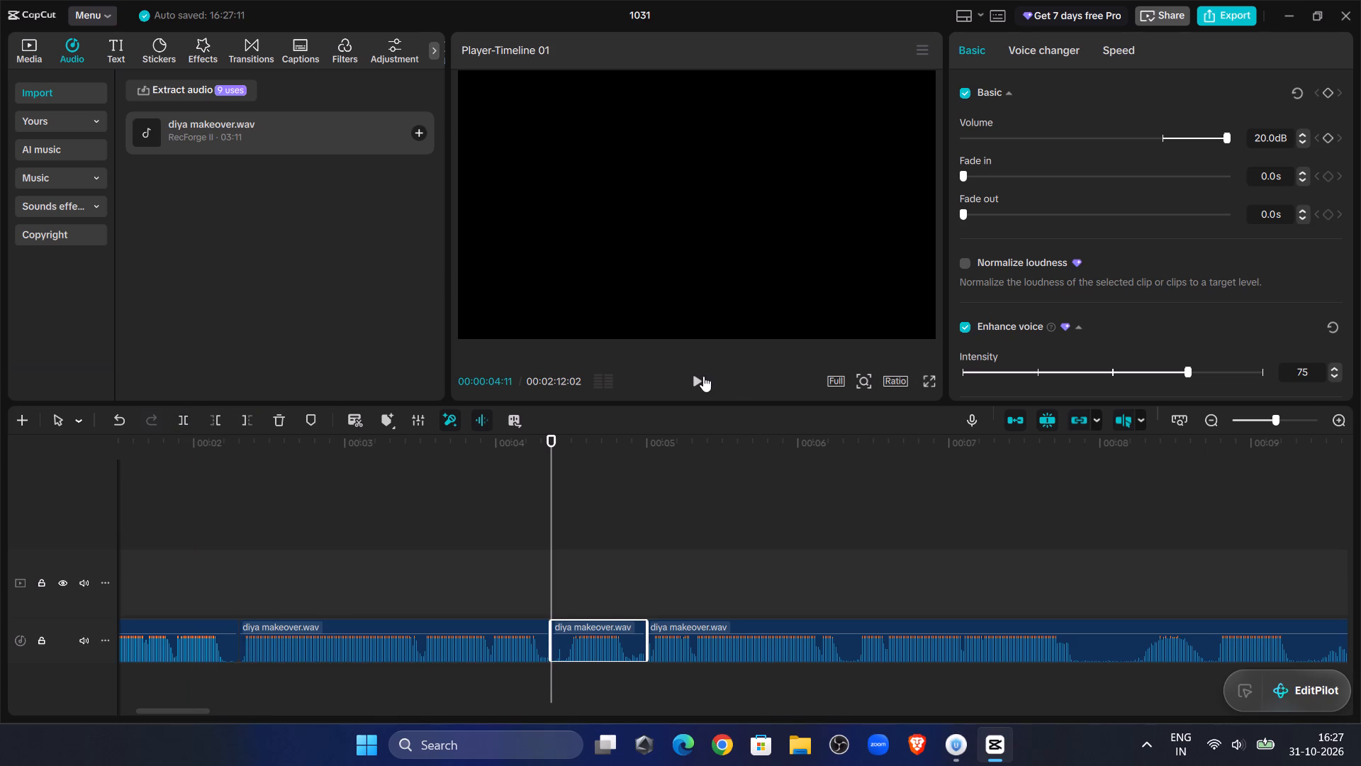
Trim the short fourth segment's start to 00:00:04:13, where speech begins, and move it back against the third segment.
left_click(702, 376)
left_click_drag(702, 376, 690, 378)
left_click_drag(571, 494, 564, 495)
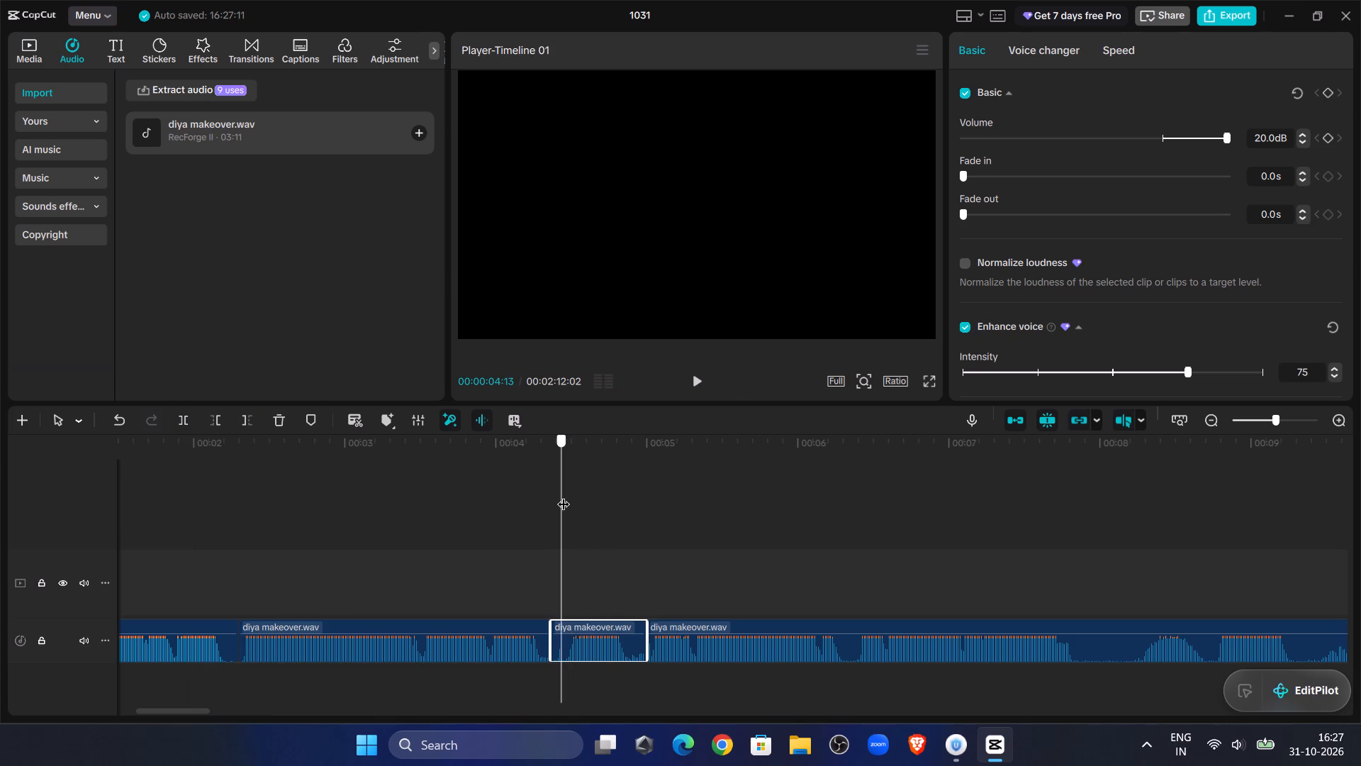
left_click_drag(564, 495, 562, 496)
left_click(213, 424)
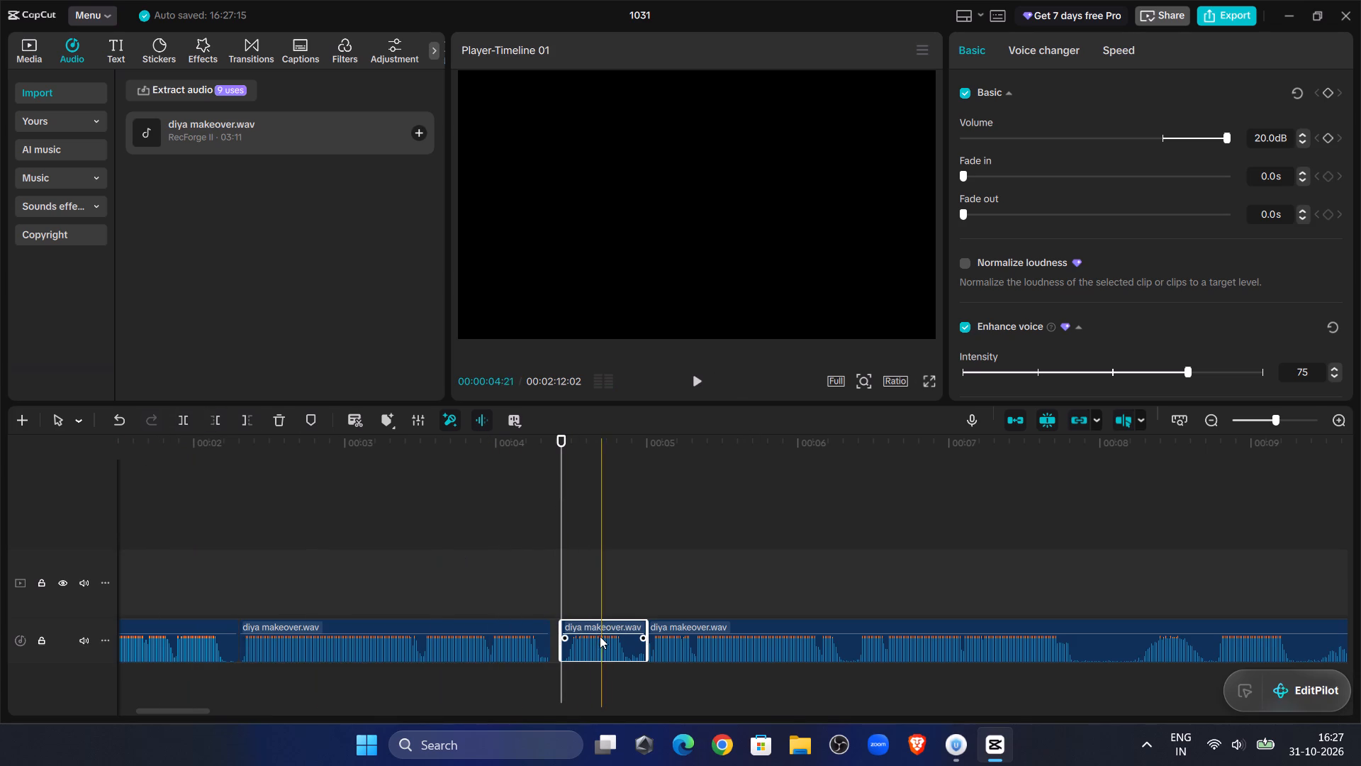
left_click_drag(588, 624, 578, 638)
Move the long fifth segment back so it starts directly at the end of the short fourth segment.
left_click(671, 624)
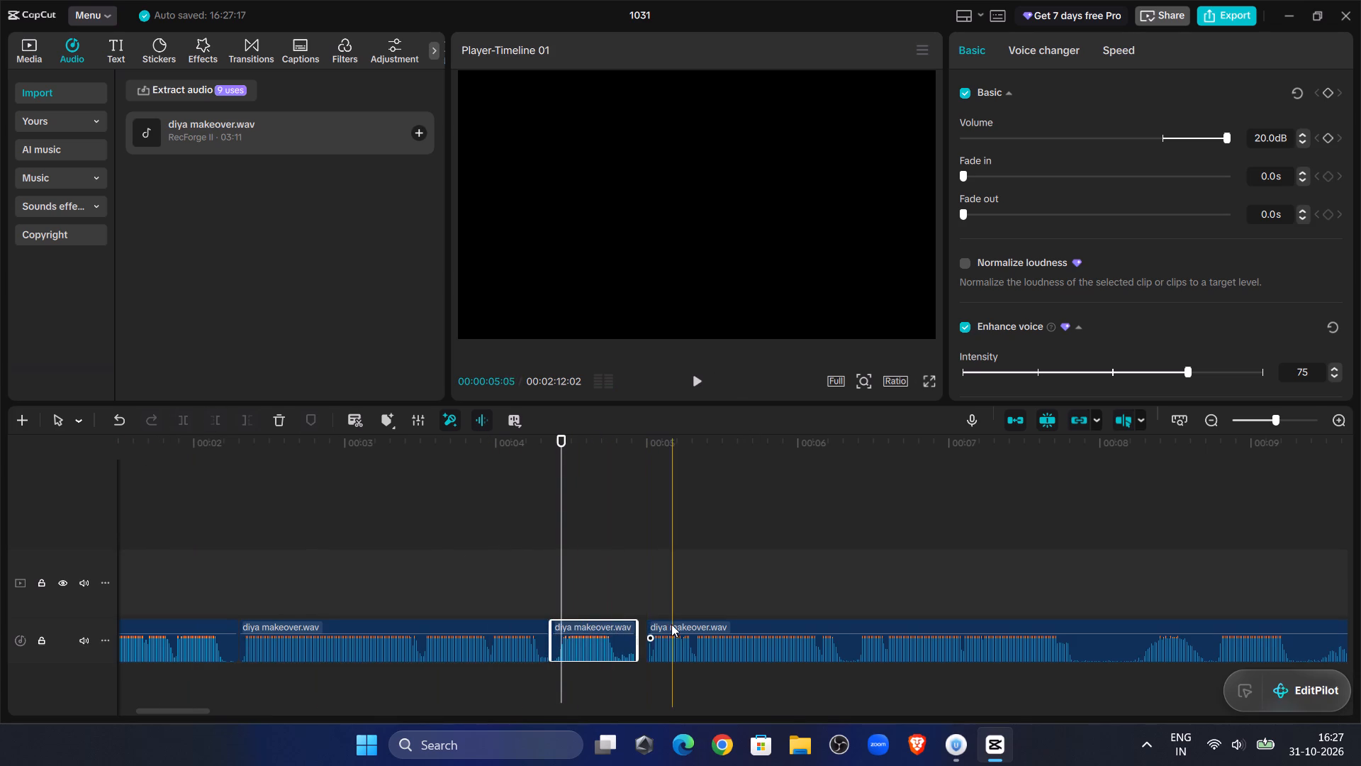
left_click_drag(679, 628, 661, 644)
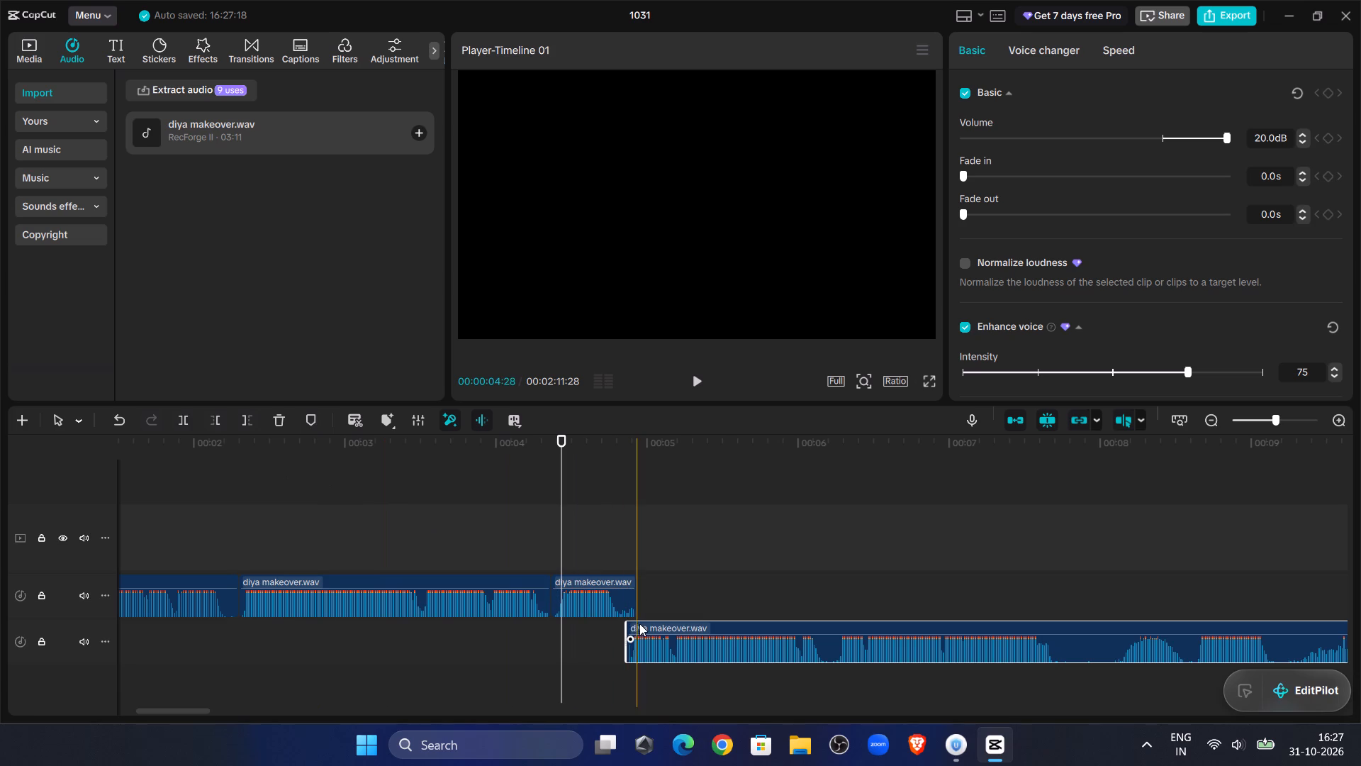
left_click_drag(640, 624, 646, 603)
Replay from 00:00:03:23 across the new joins and split the fifth segment in the quiet dip at 00:00:06:07.
left_click(461, 504)
double_click(683, 390)
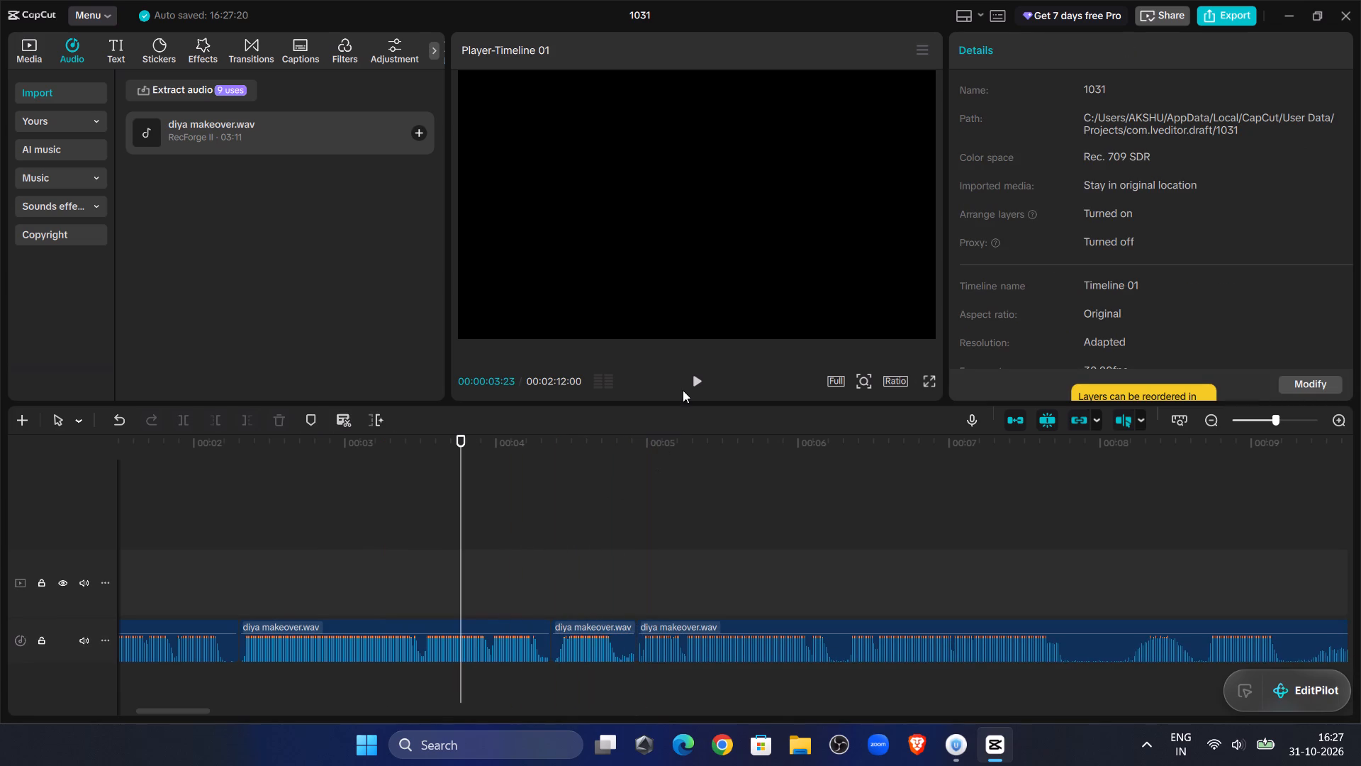
left_click(690, 388)
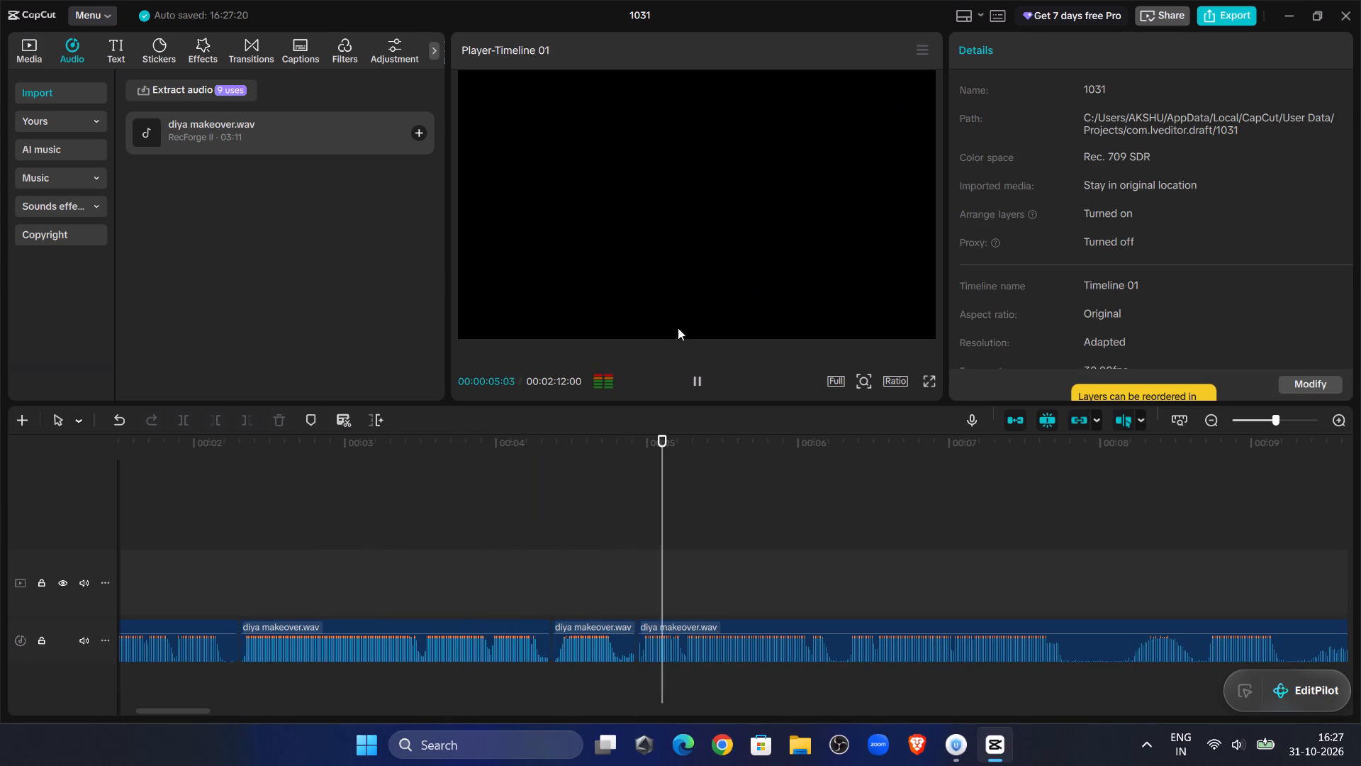
left_click(829, 515)
left_click_drag(829, 515, 836, 521)
left_click(839, 621)
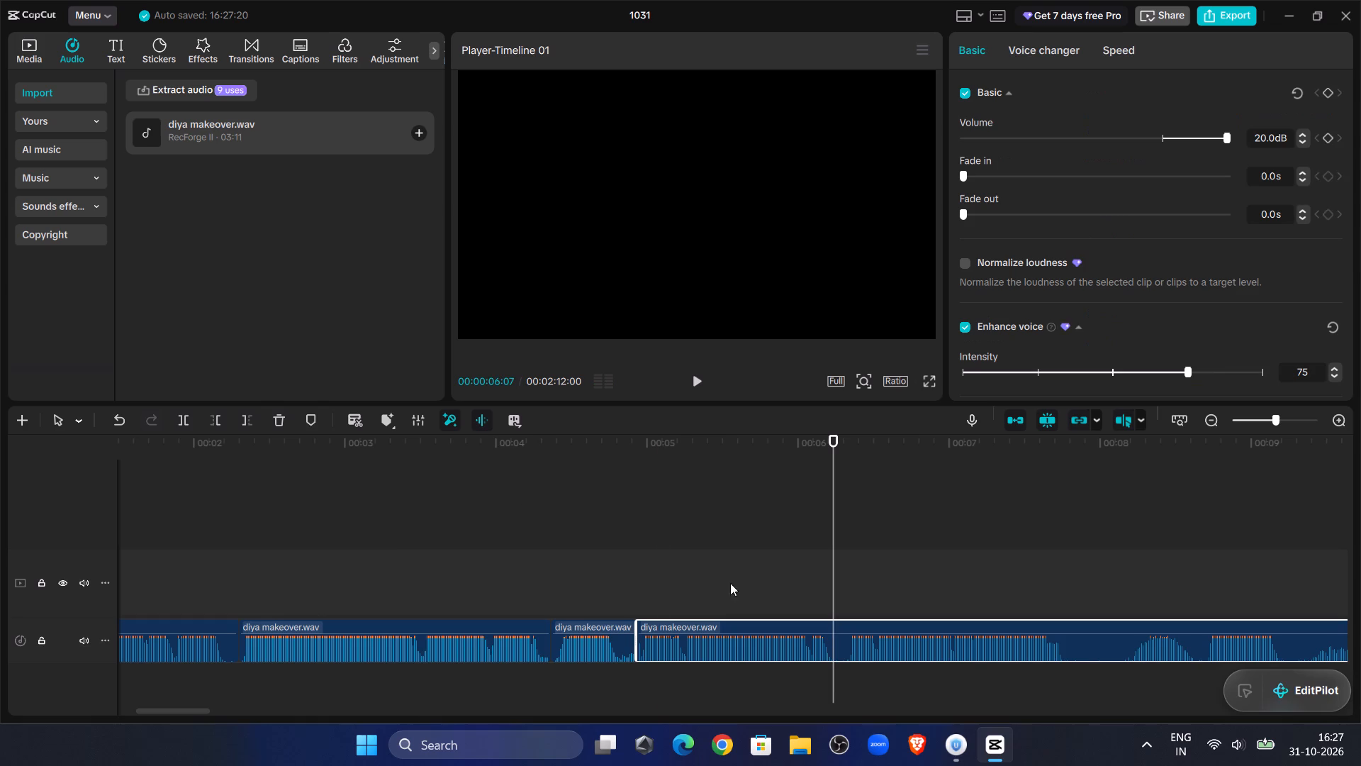
left_click(183, 414)
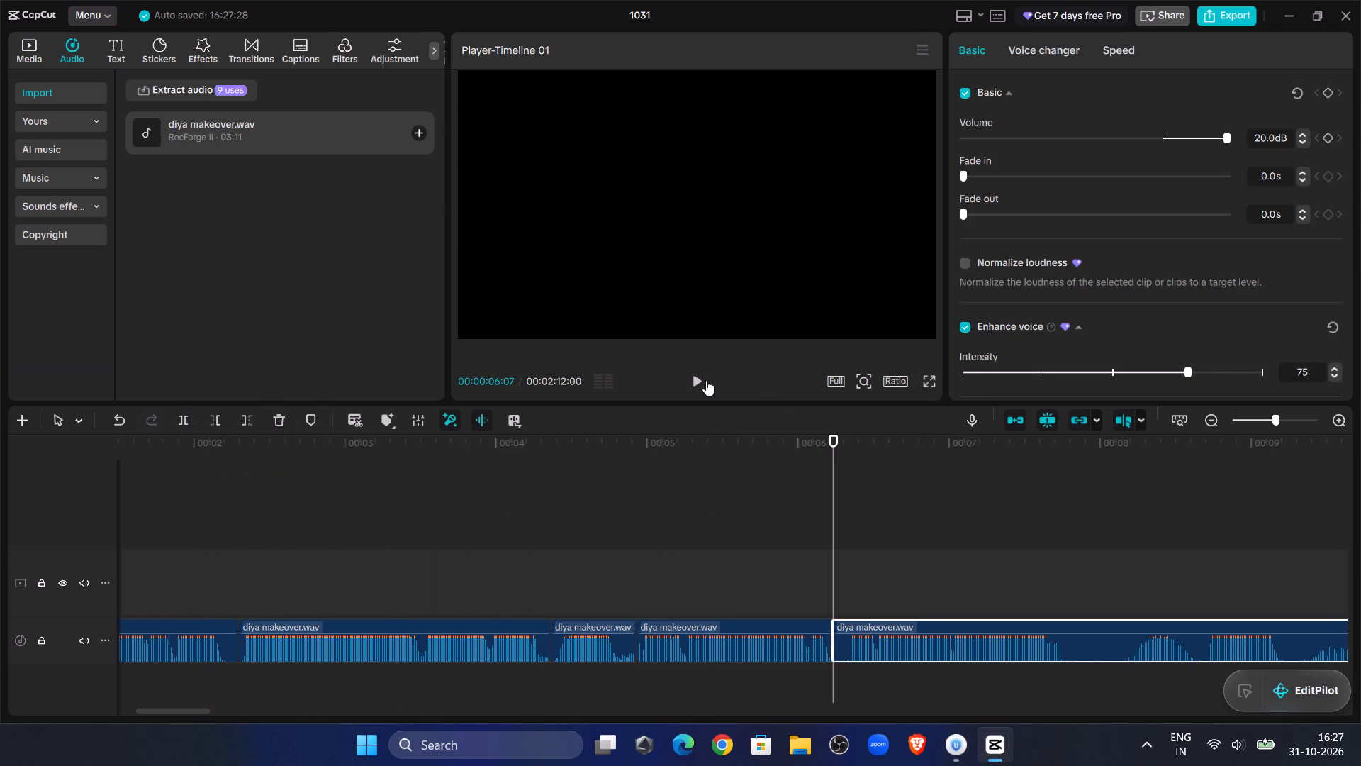
Trim the sixth segment's start to about 00:00:06:09, where speech begins, and move it back against the fifth segment.
double_click(703, 380)
left_click_drag(848, 487, 841, 487)
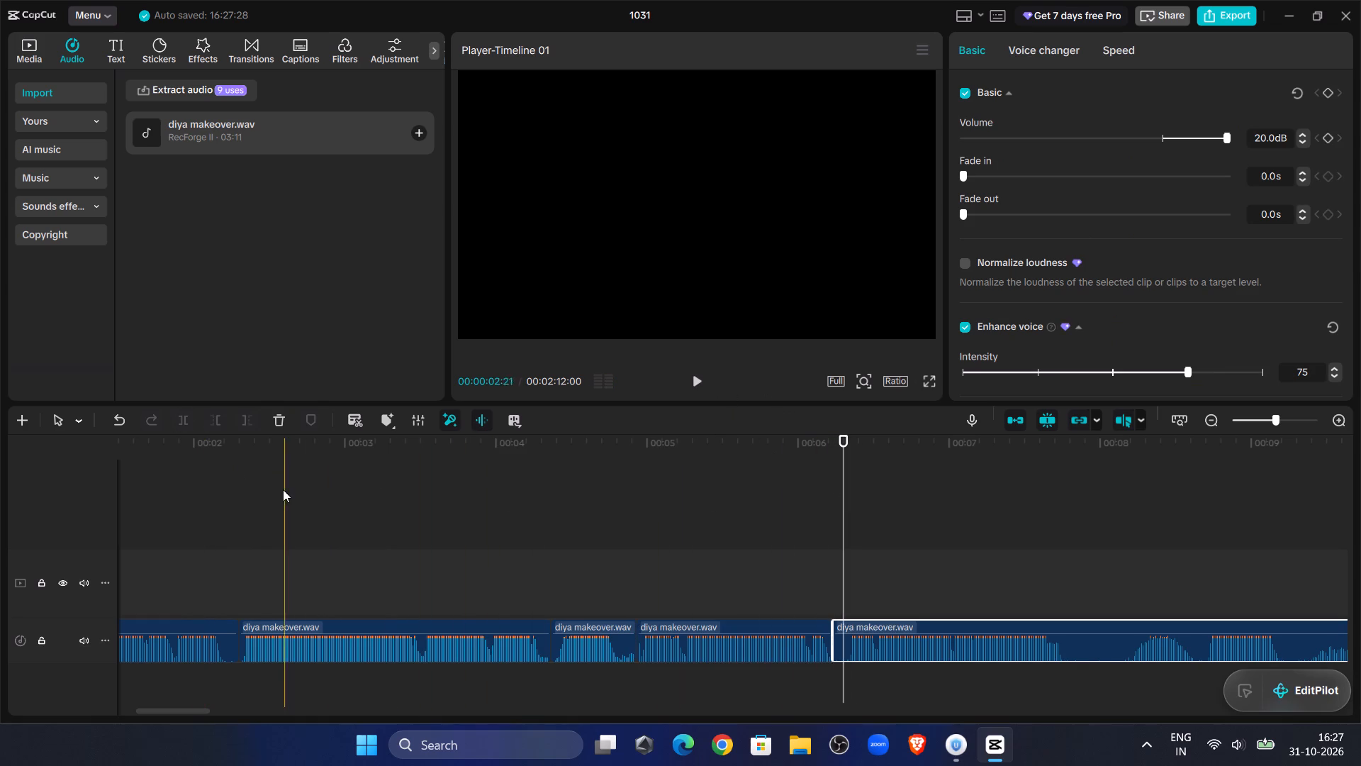
left_click(215, 419)
left_click_drag(880, 626, 875, 633)
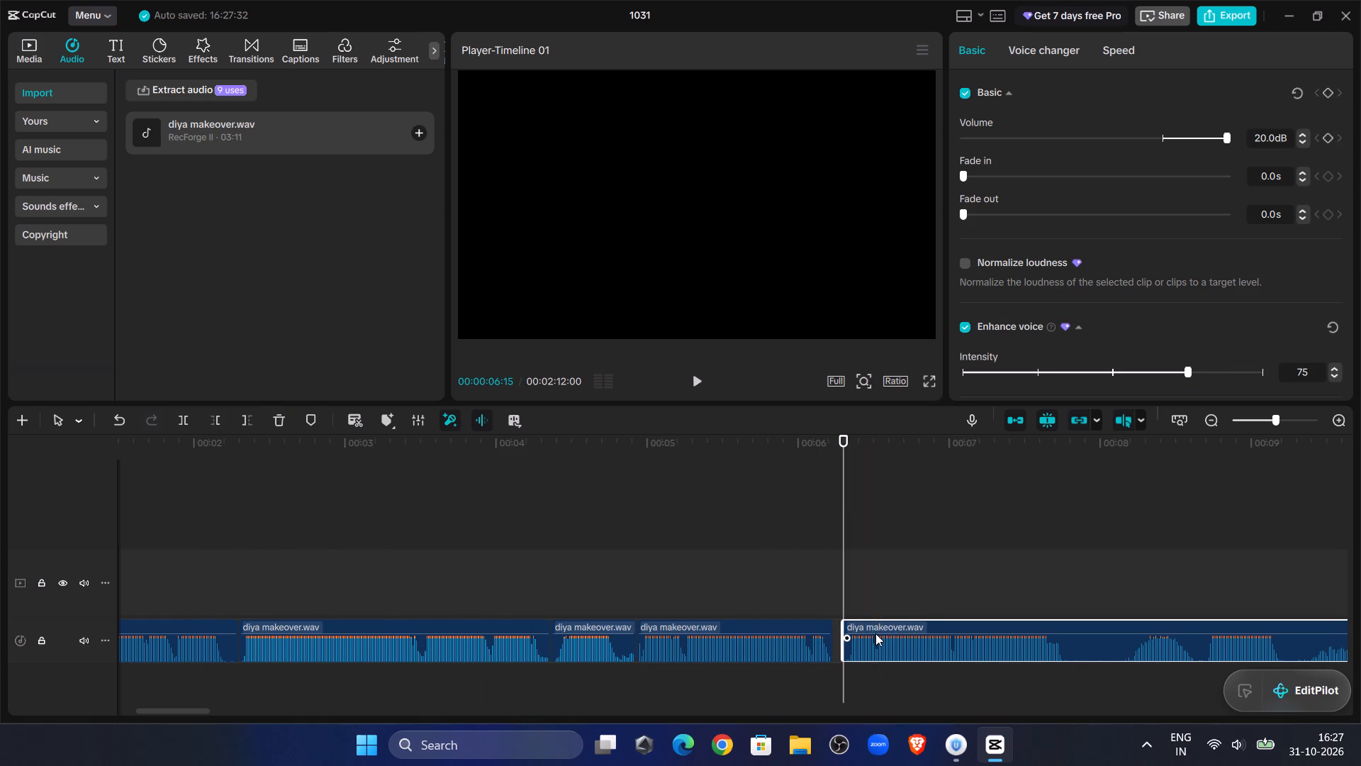
left_click_drag(875, 633, 872, 635)
Replay across the new join and split the sixth segment at 00:00:07:21, where its phrase ends.
left_click(724, 493)
left_click(698, 388)
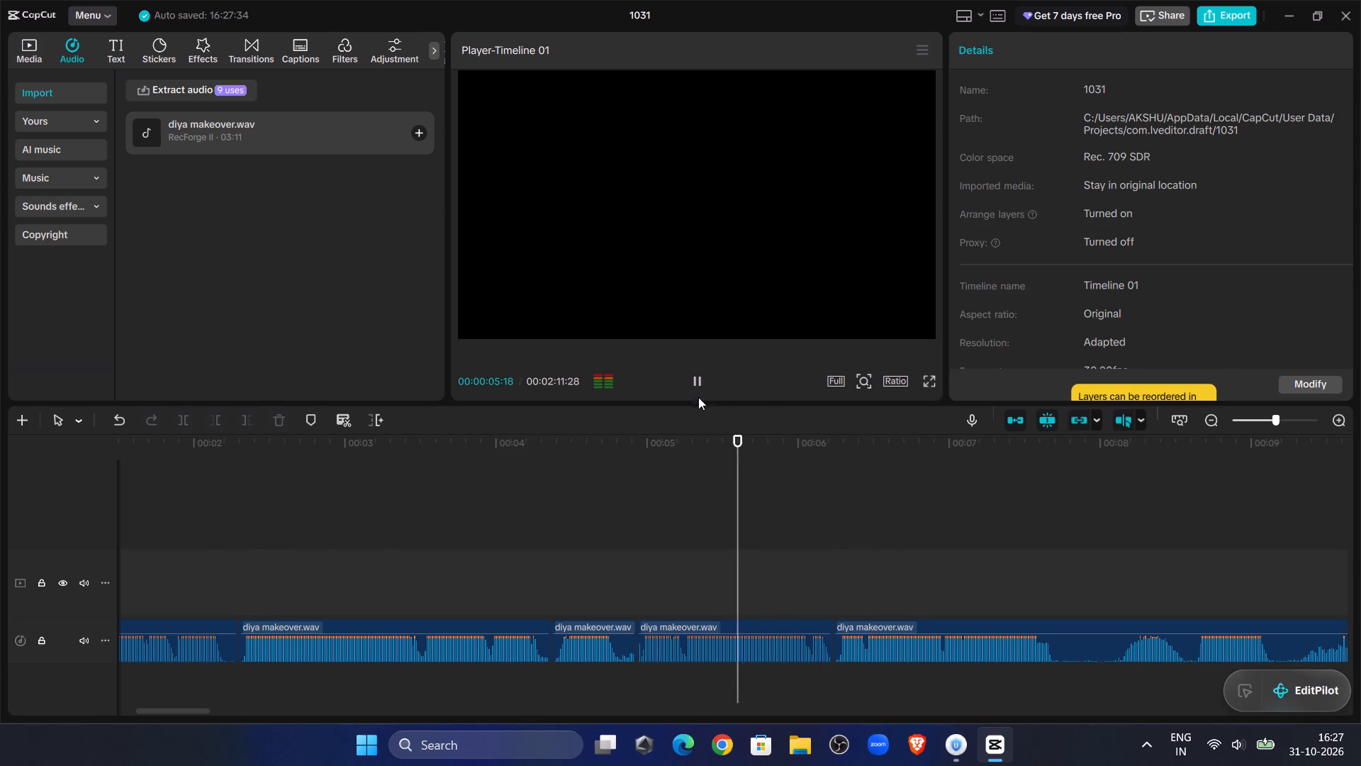
left_click_drag(157, 713, 167, 713)
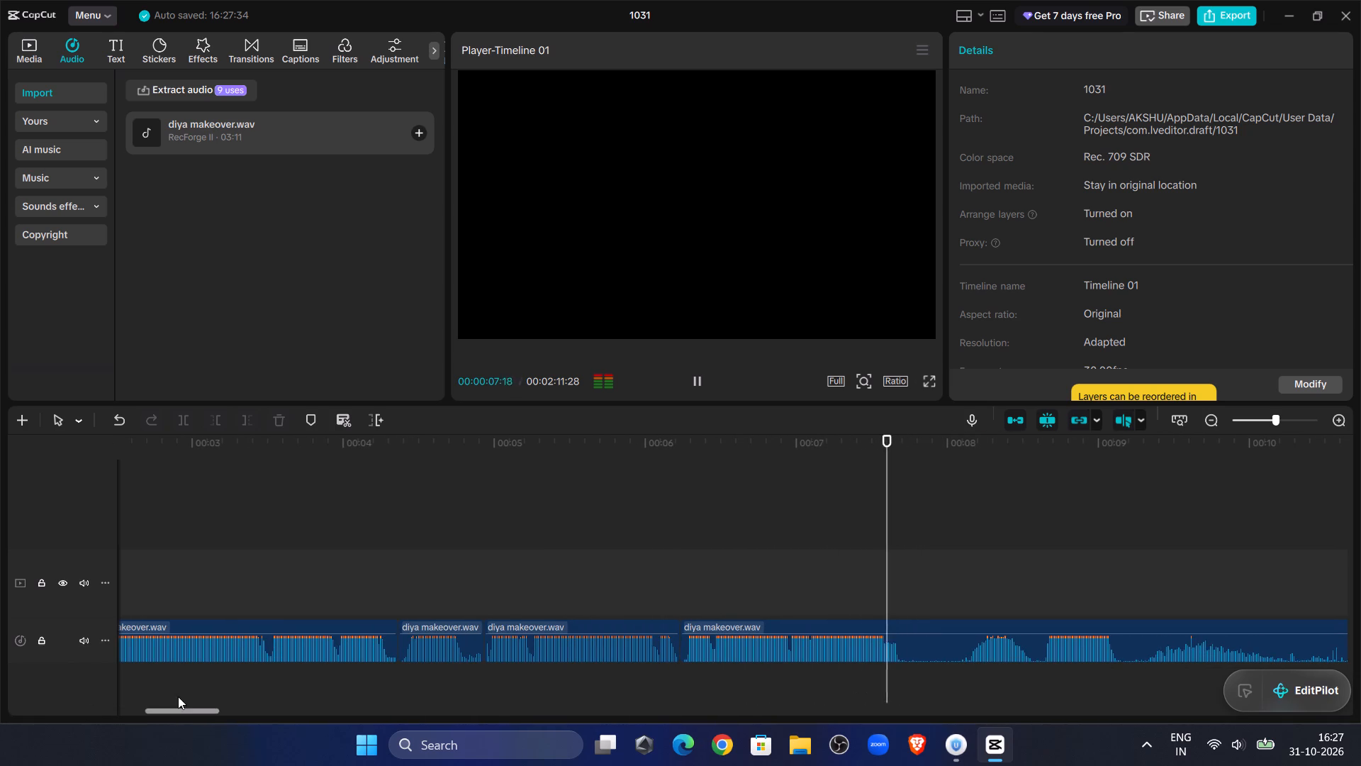
left_click(881, 534)
left_click_drag(881, 534, 814, 526)
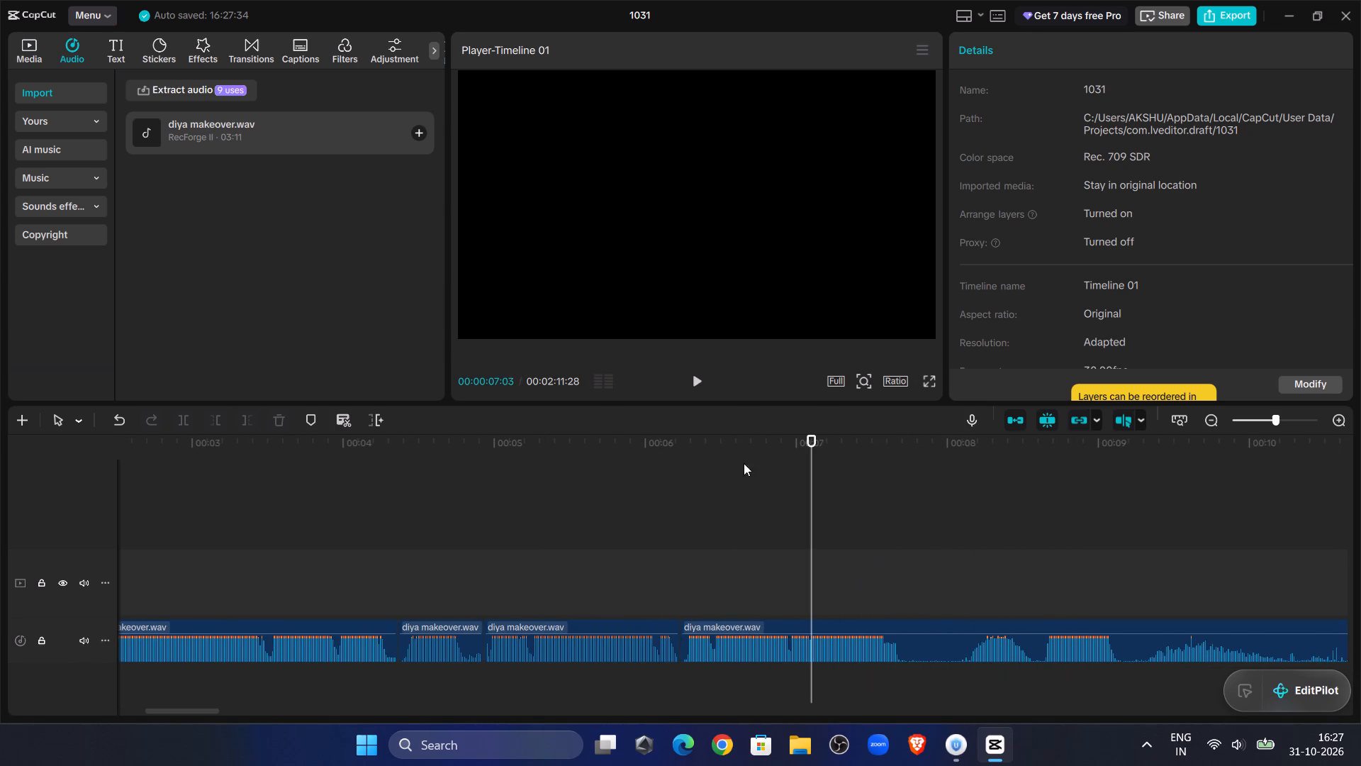
left_click(701, 388)
left_click(701, 388)
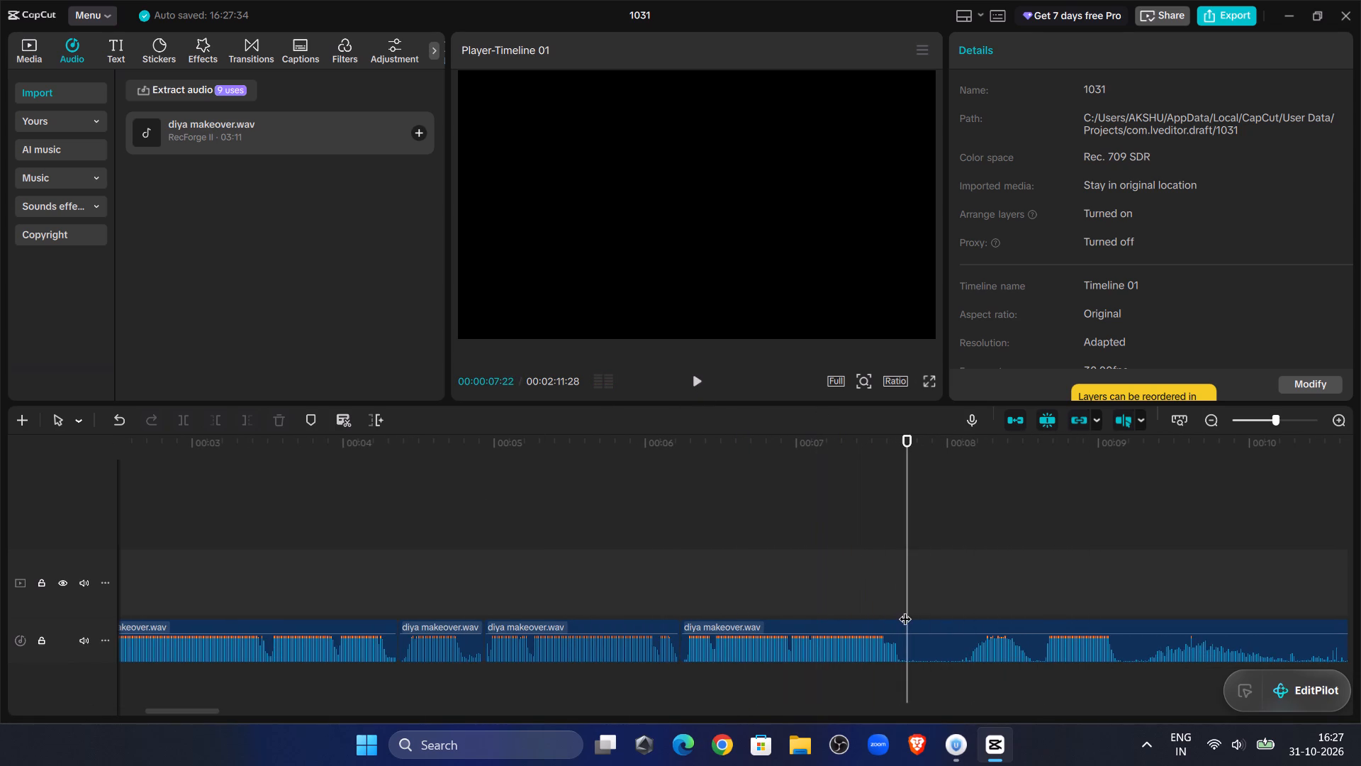
left_click(905, 610)
left_click(909, 637)
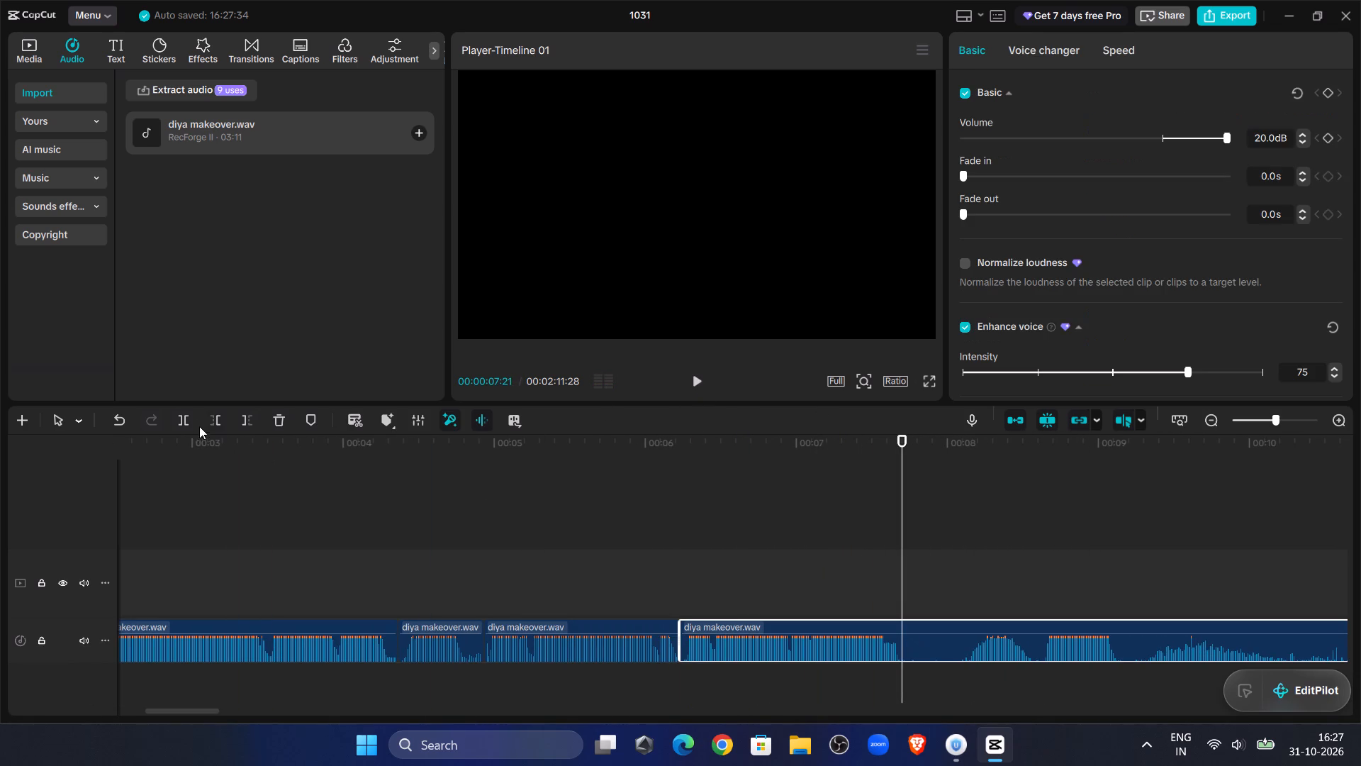
left_click(187, 412)
Listen to the takes in the remaining recording from about 00:00:18:06 and compare them with the sixth segment's phrase.
left_click(709, 387)
left_click(1265, 418)
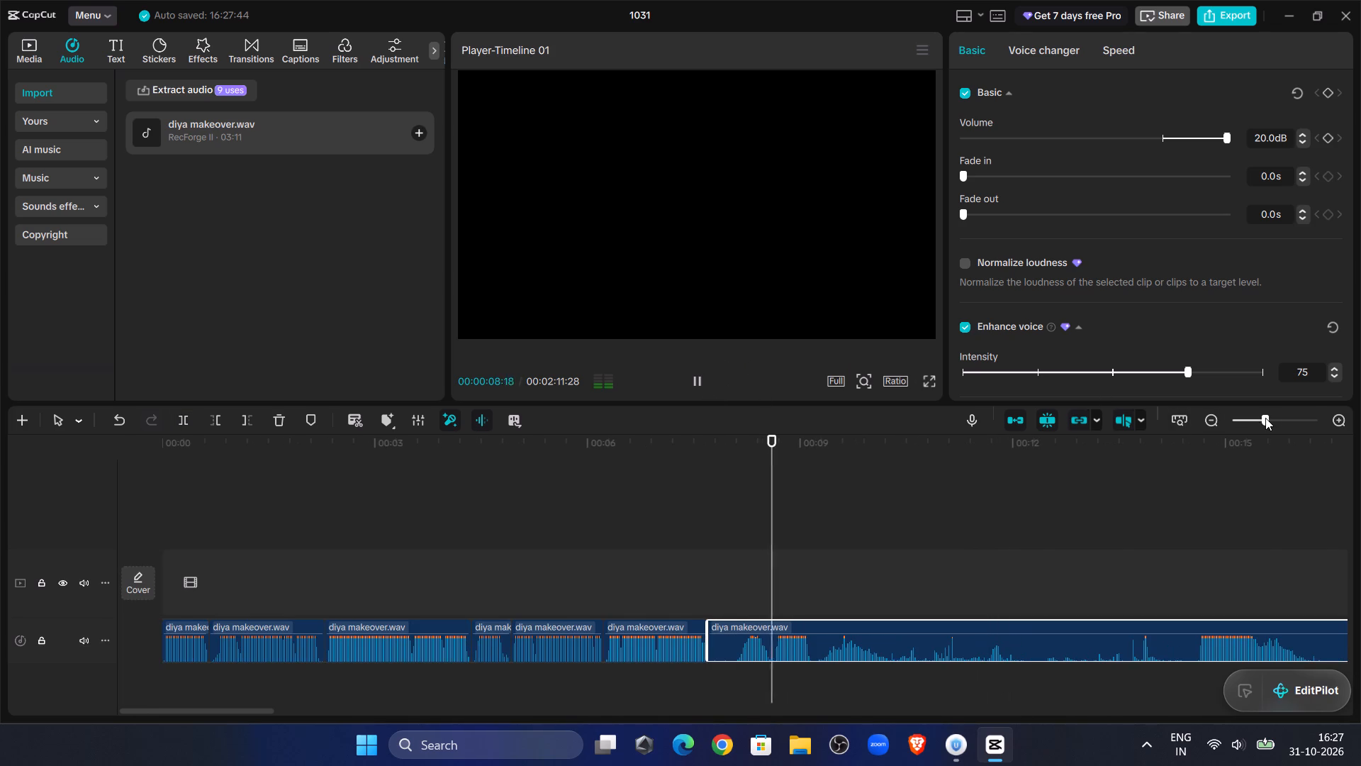
left_click(1263, 418)
left_click(1189, 529)
left_click_drag(1189, 529, 1360, 609)
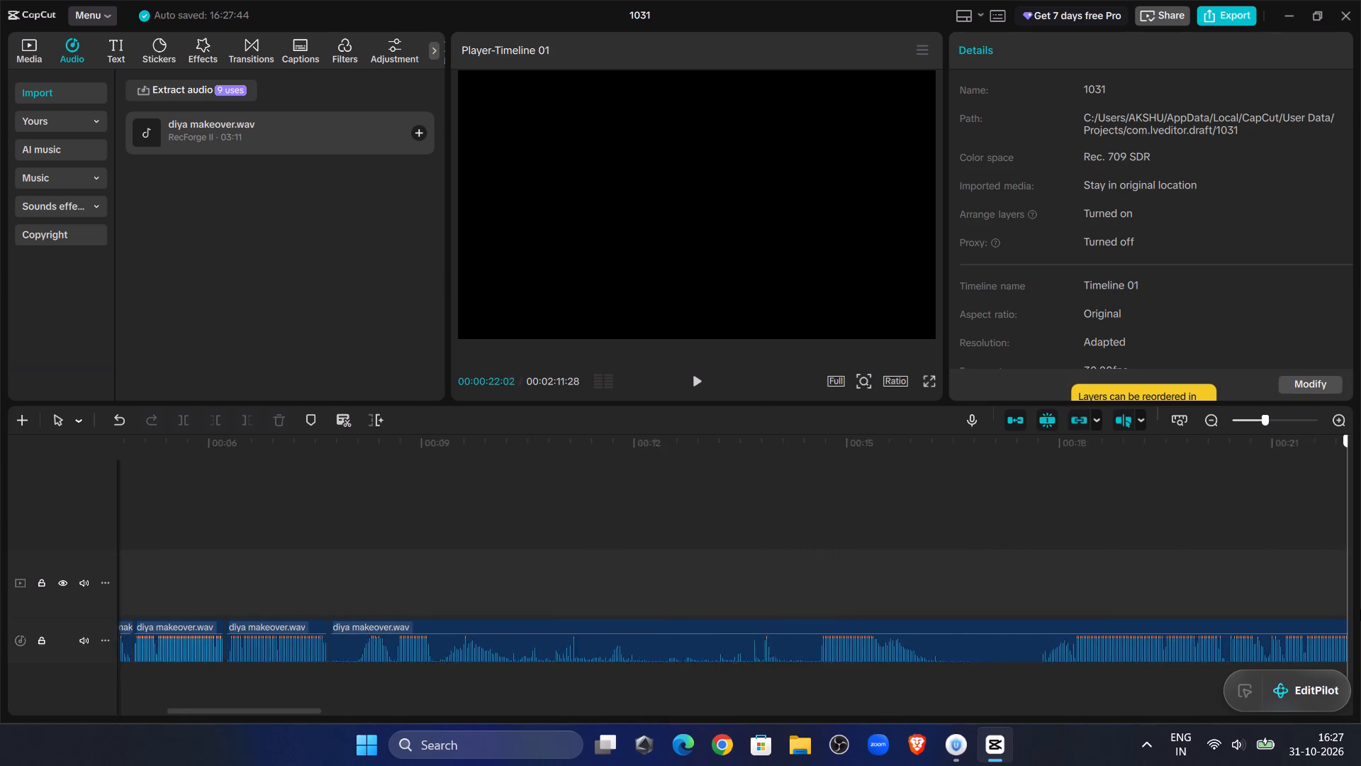
left_click_drag(1360, 609, 902, 598)
left_click(712, 386)
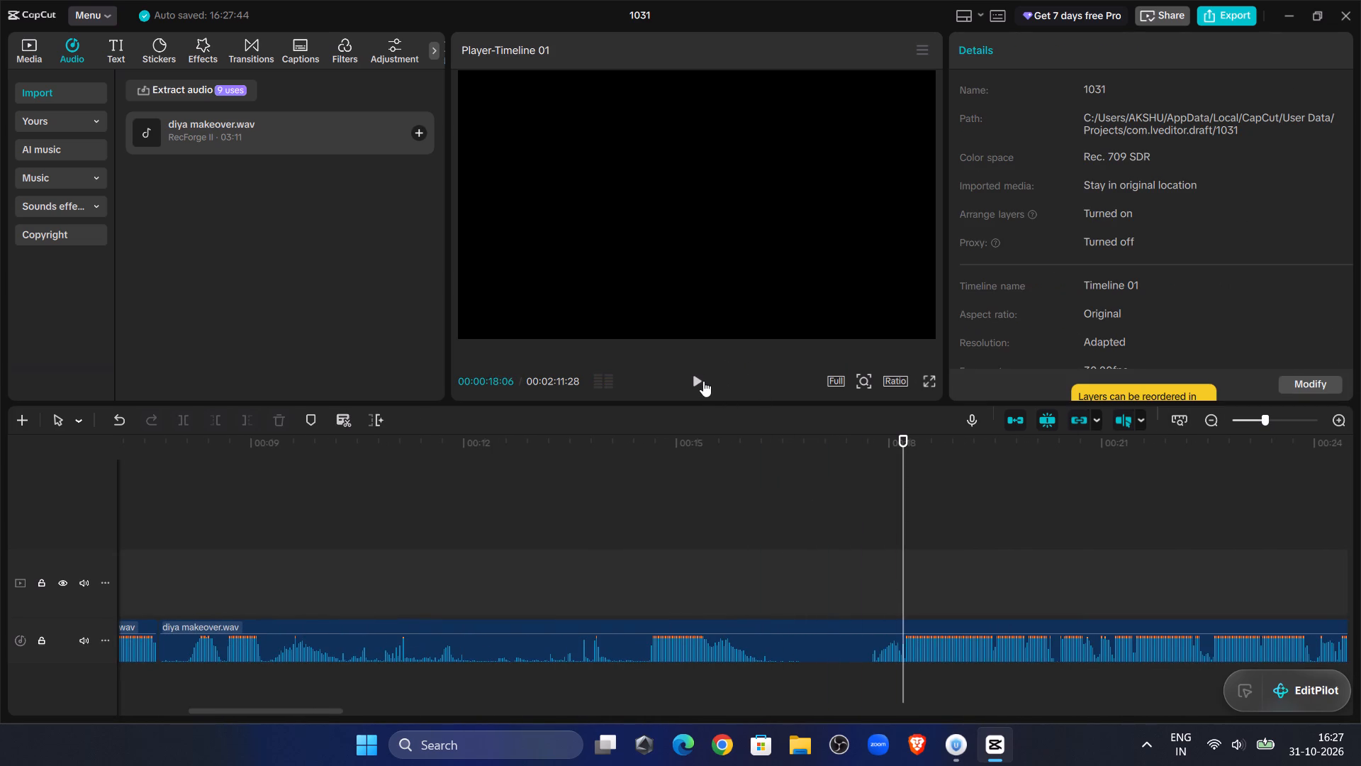
left_click(705, 381)
left_click_drag(326, 708, 415, 721)
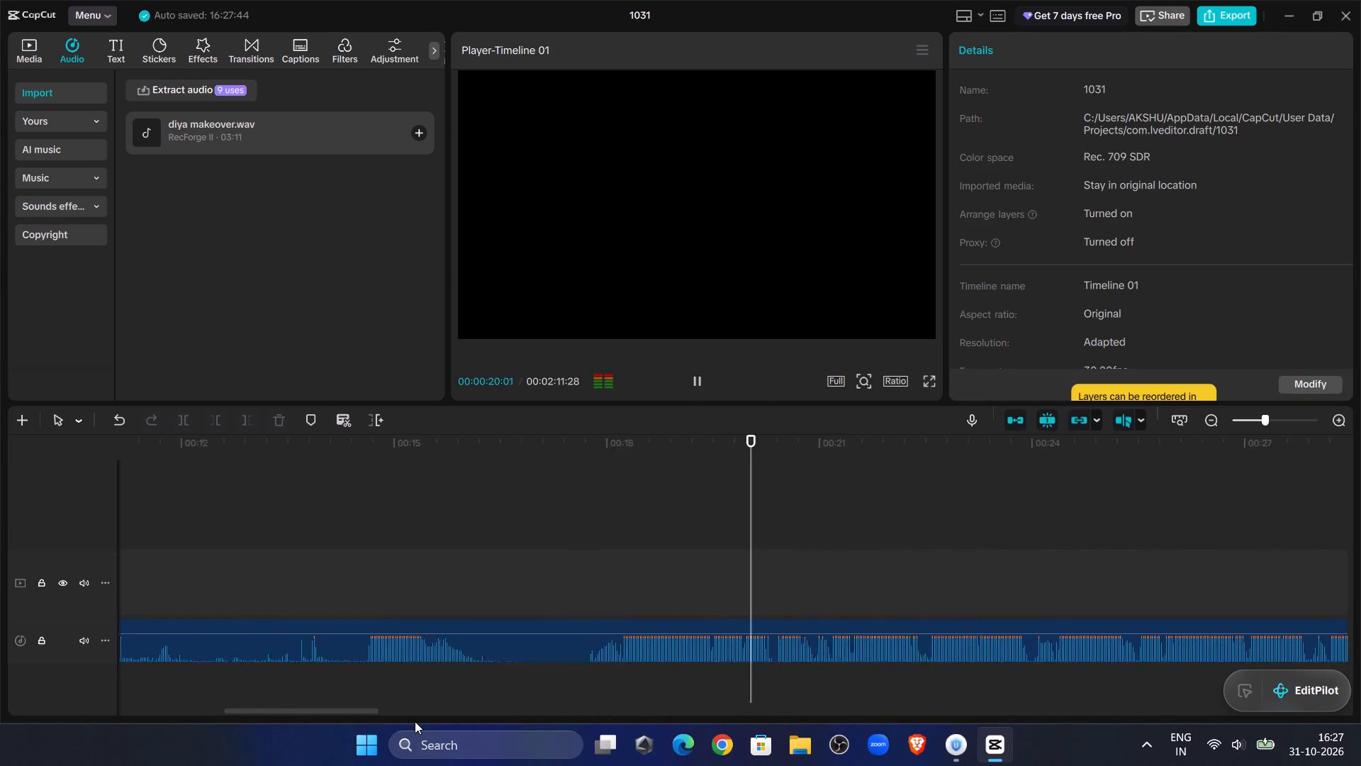
left_click_drag(415, 721, 422, 724)
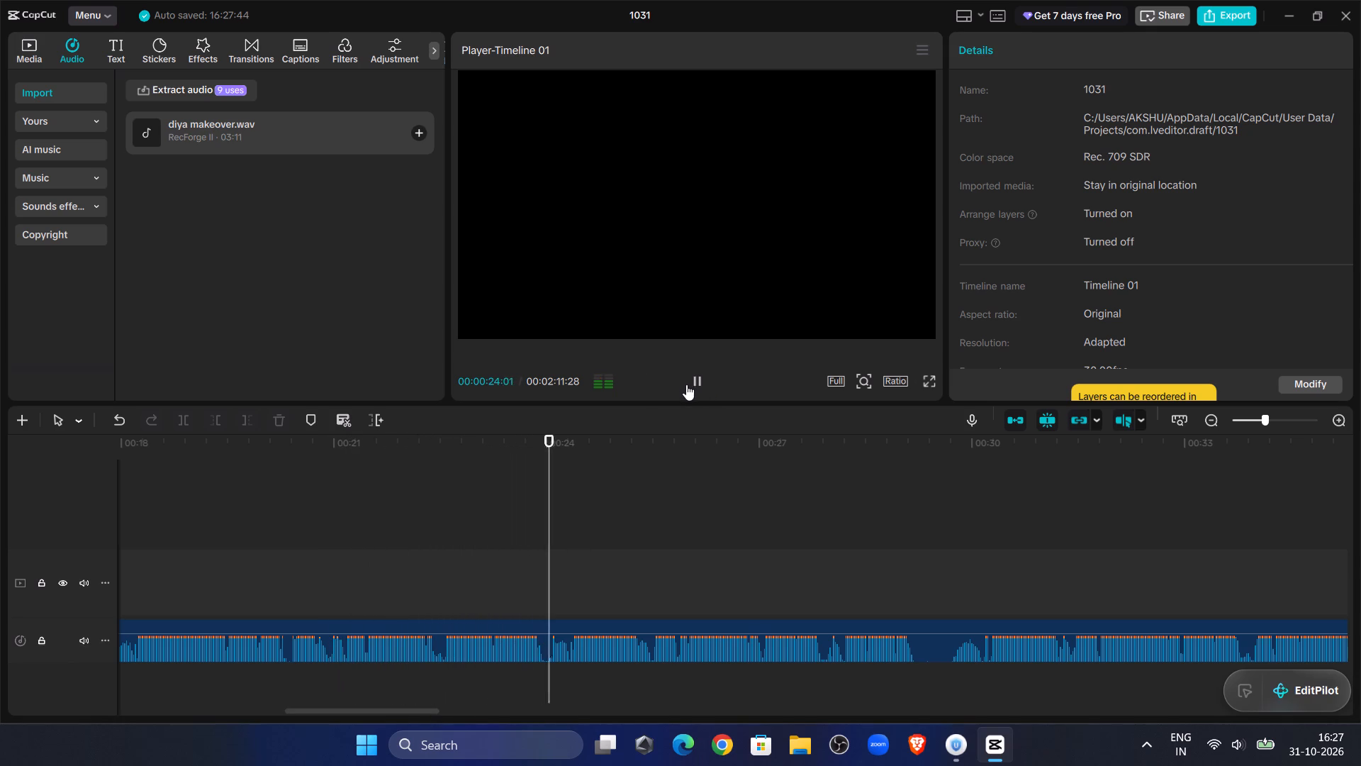
left_click(414, 543)
left_click_drag(414, 541, 420, 687)
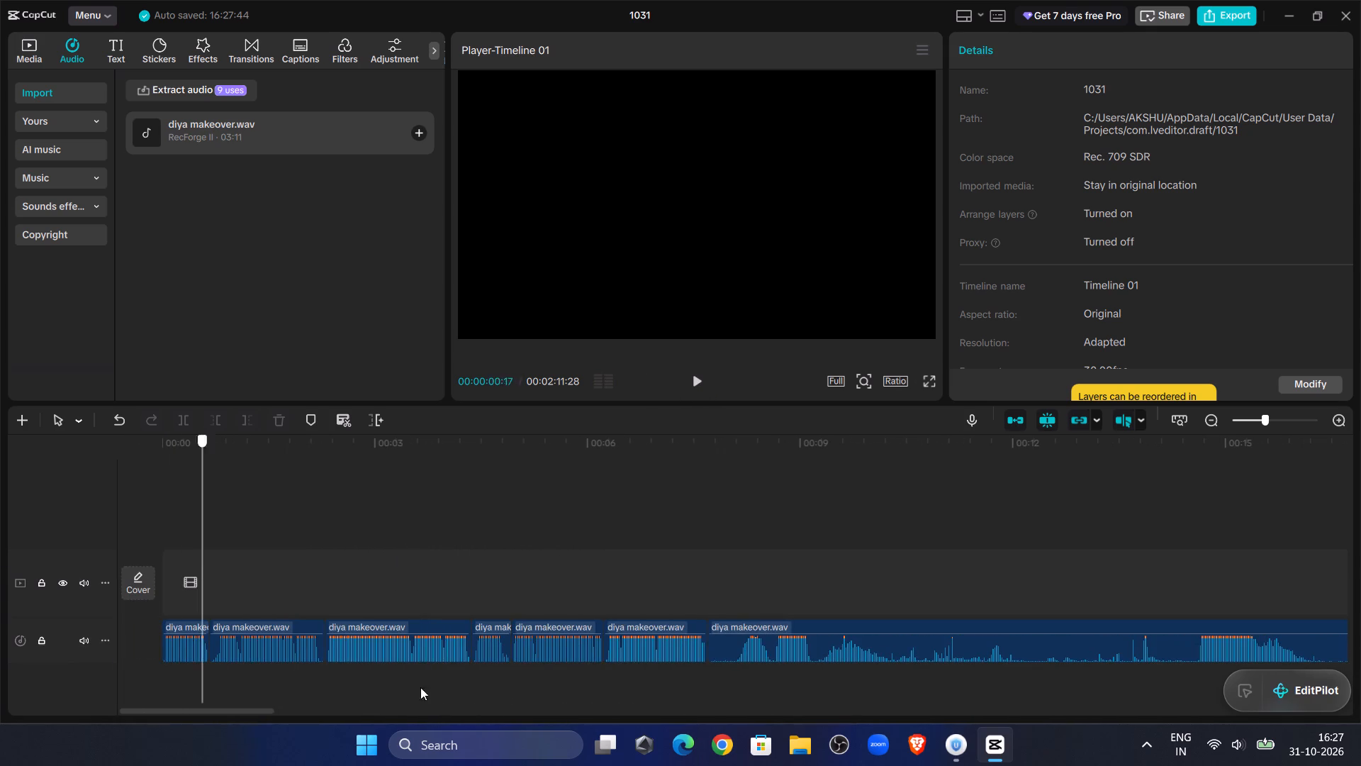
left_click_drag(420, 687, 601, 655)
left_click(689, 401)
left_click(691, 384)
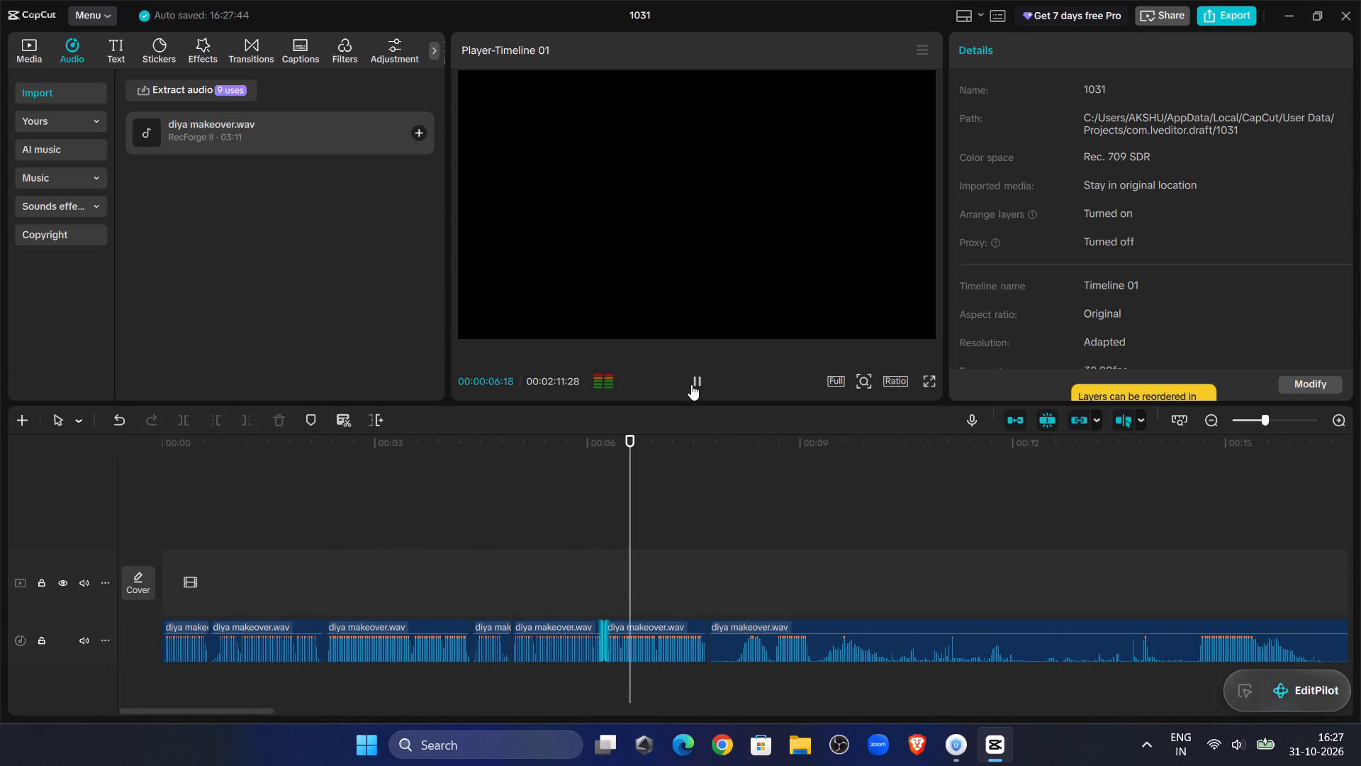
Play the later take from 00:00:22:17 and split the recording at 00:00:24:09, after its phrase.
left_click(809, 528)
left_click_drag(809, 528, 1360, 603)
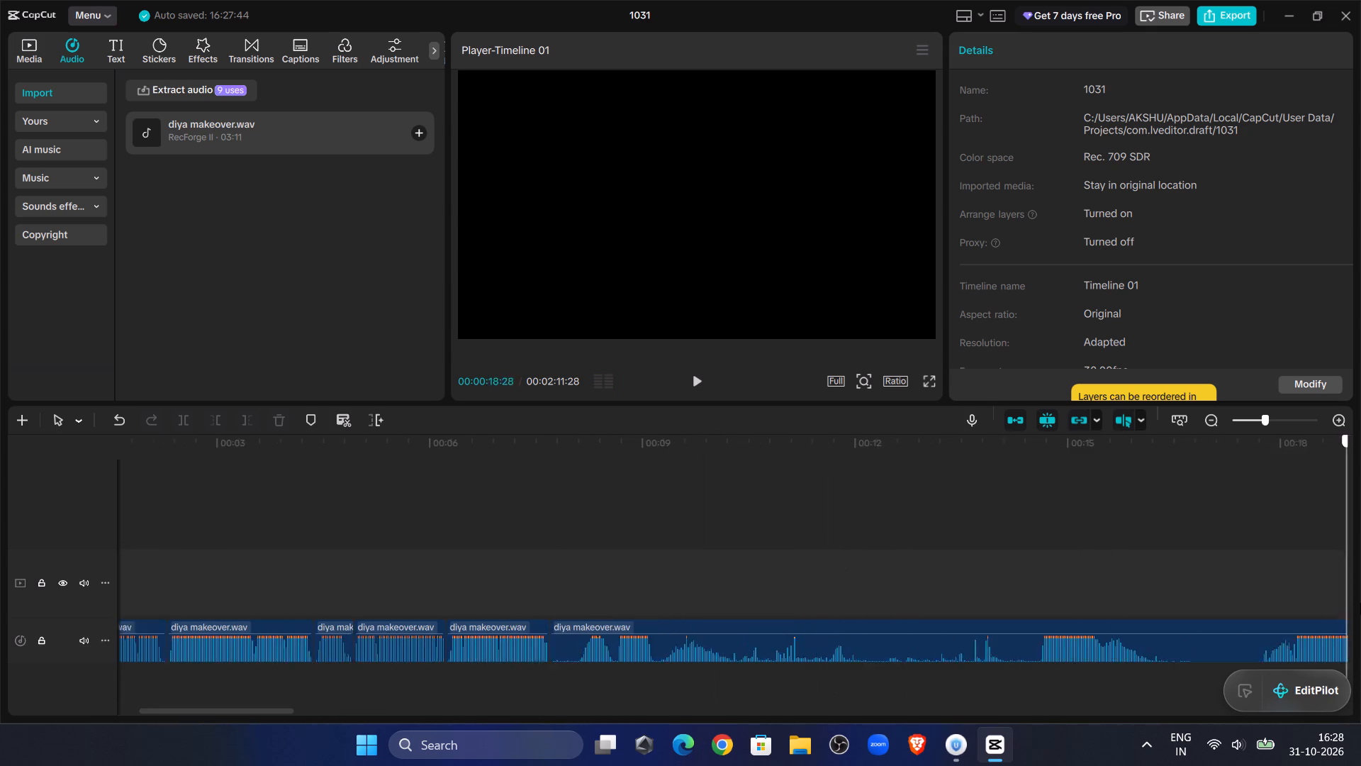
left_click_drag(1360, 603, 700, 532)
left_click(696, 375)
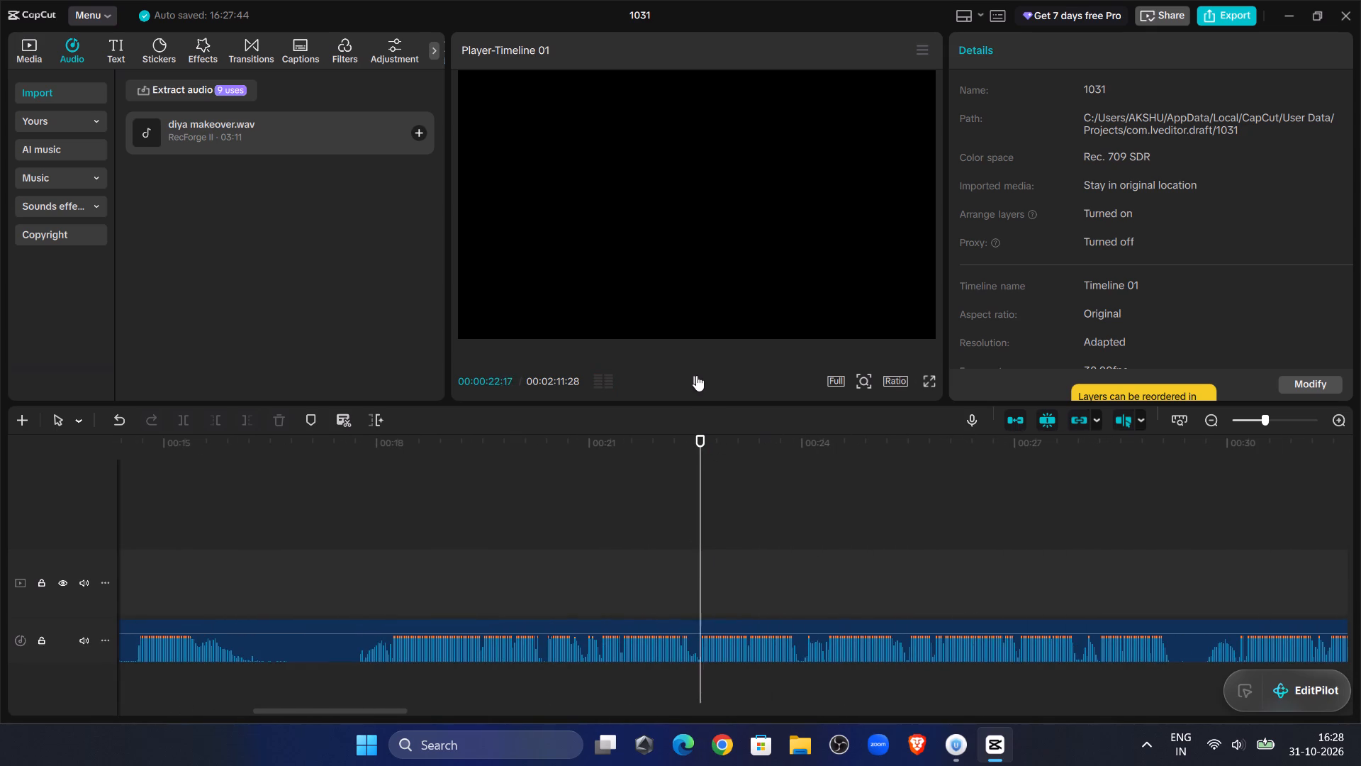
left_click(696, 375)
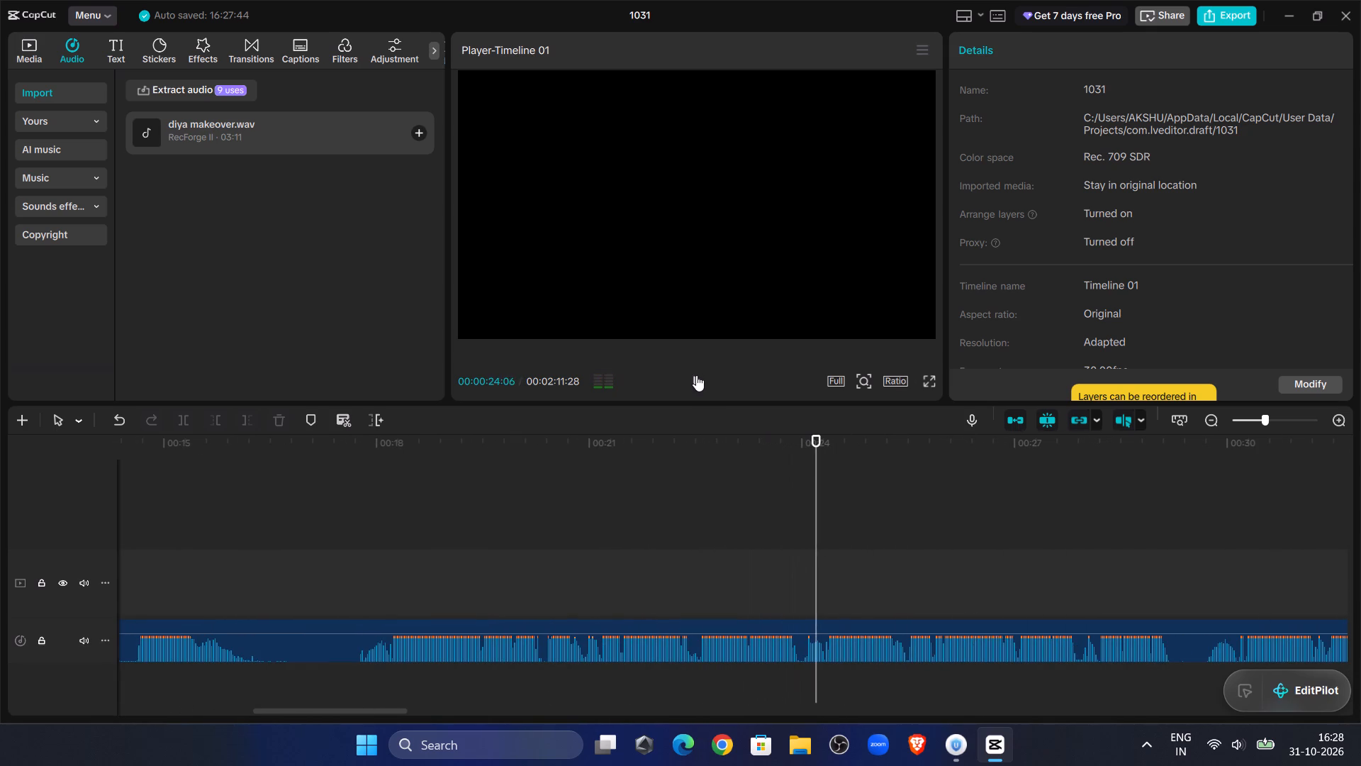
double_click(696, 375)
left_click(826, 477)
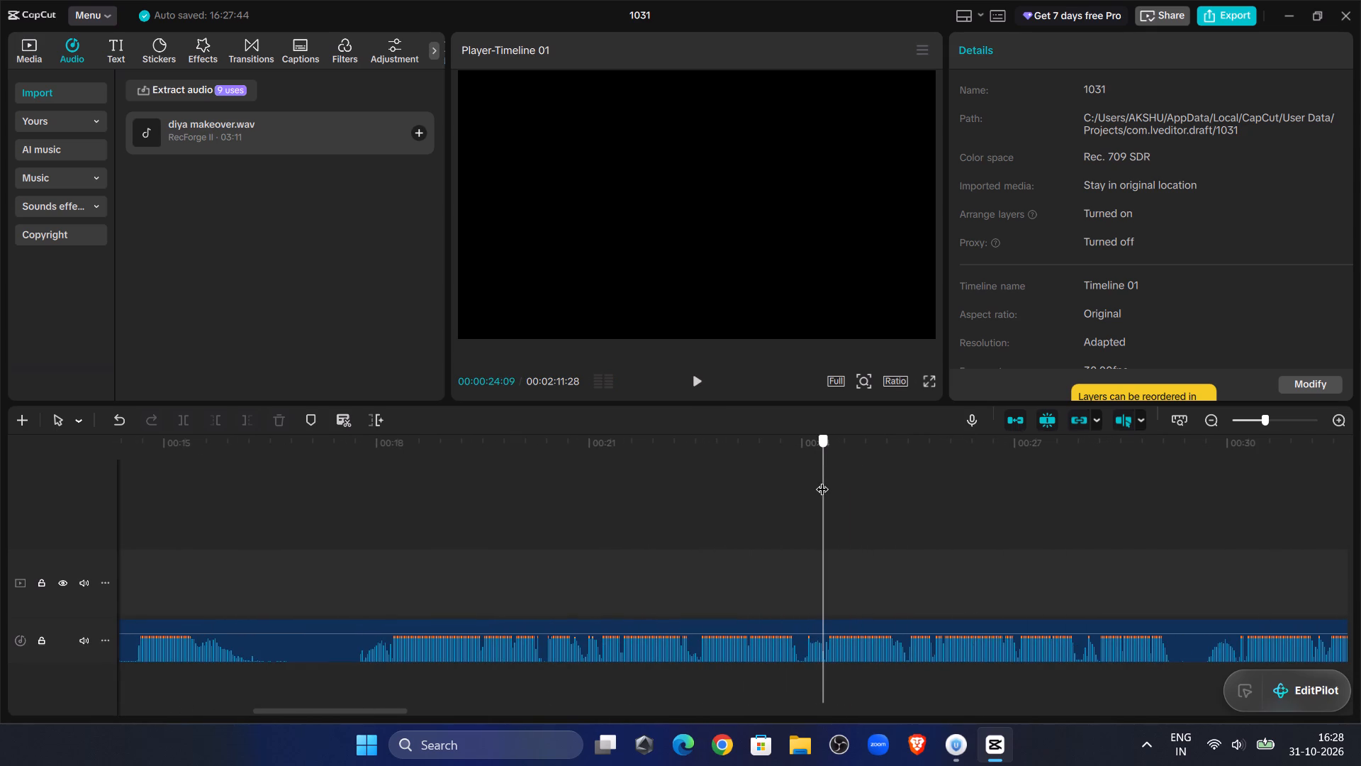
left_click(838, 638)
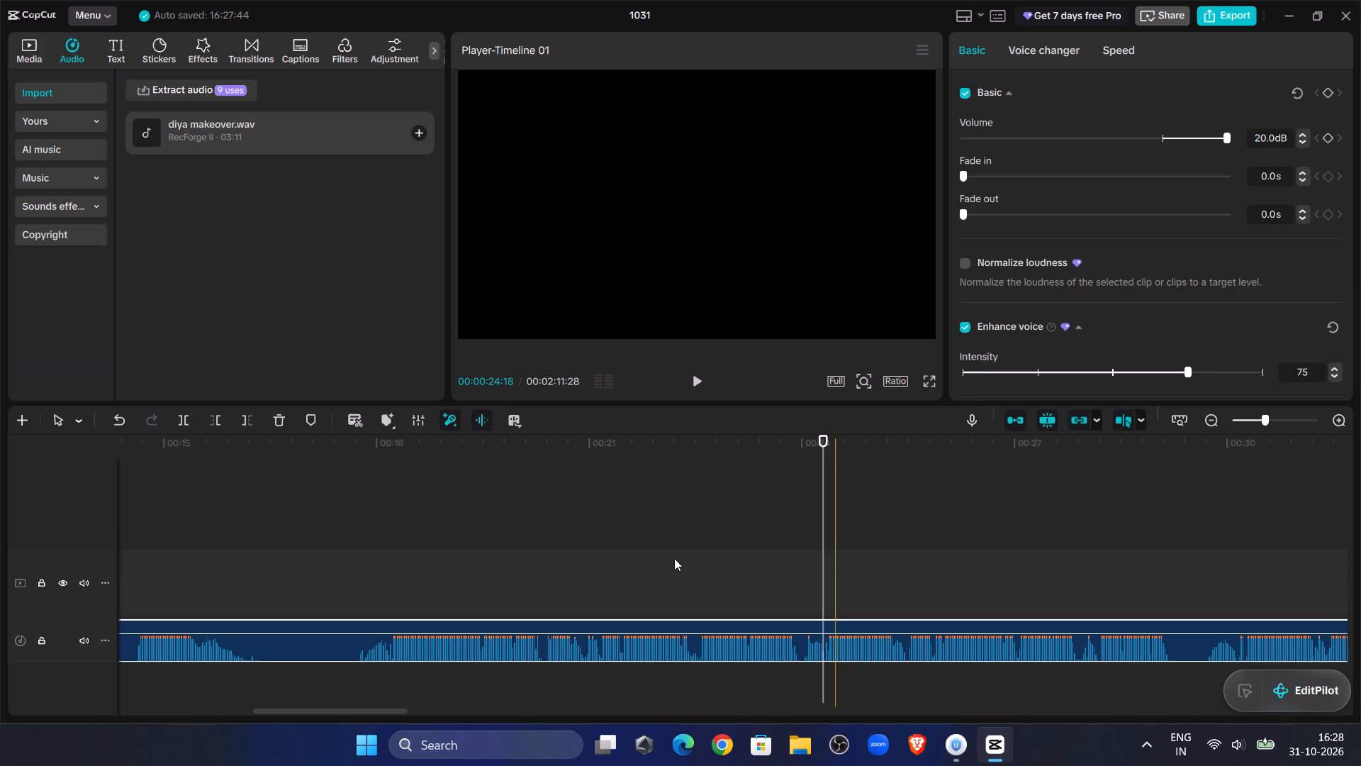
left_click(180, 421)
Trim the seventh segment's start to 00:00:22:16, leaving only the later take of the phrase.
left_click(588, 511)
left_click_drag(588, 511, 699, 553)
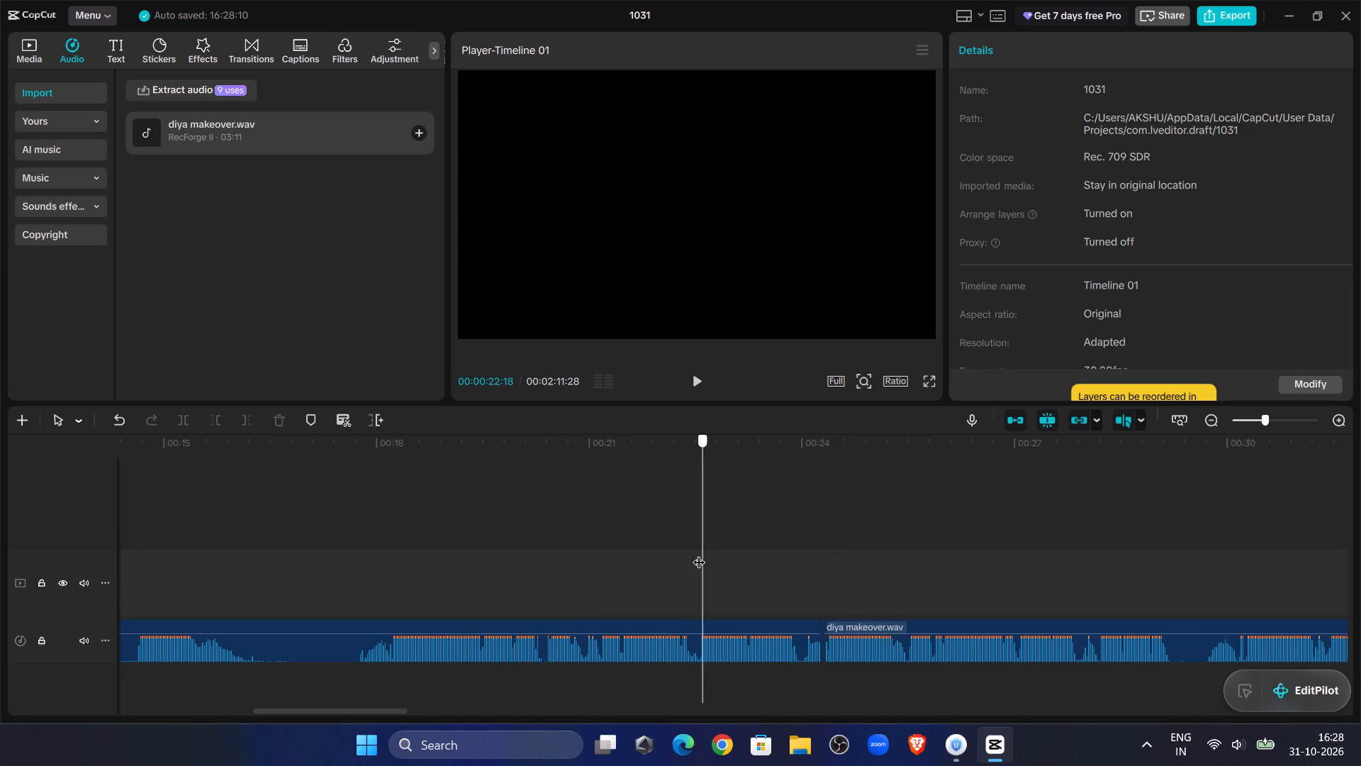
left_click_drag(699, 553, 698, 553)
left_click(693, 651)
left_click(223, 422)
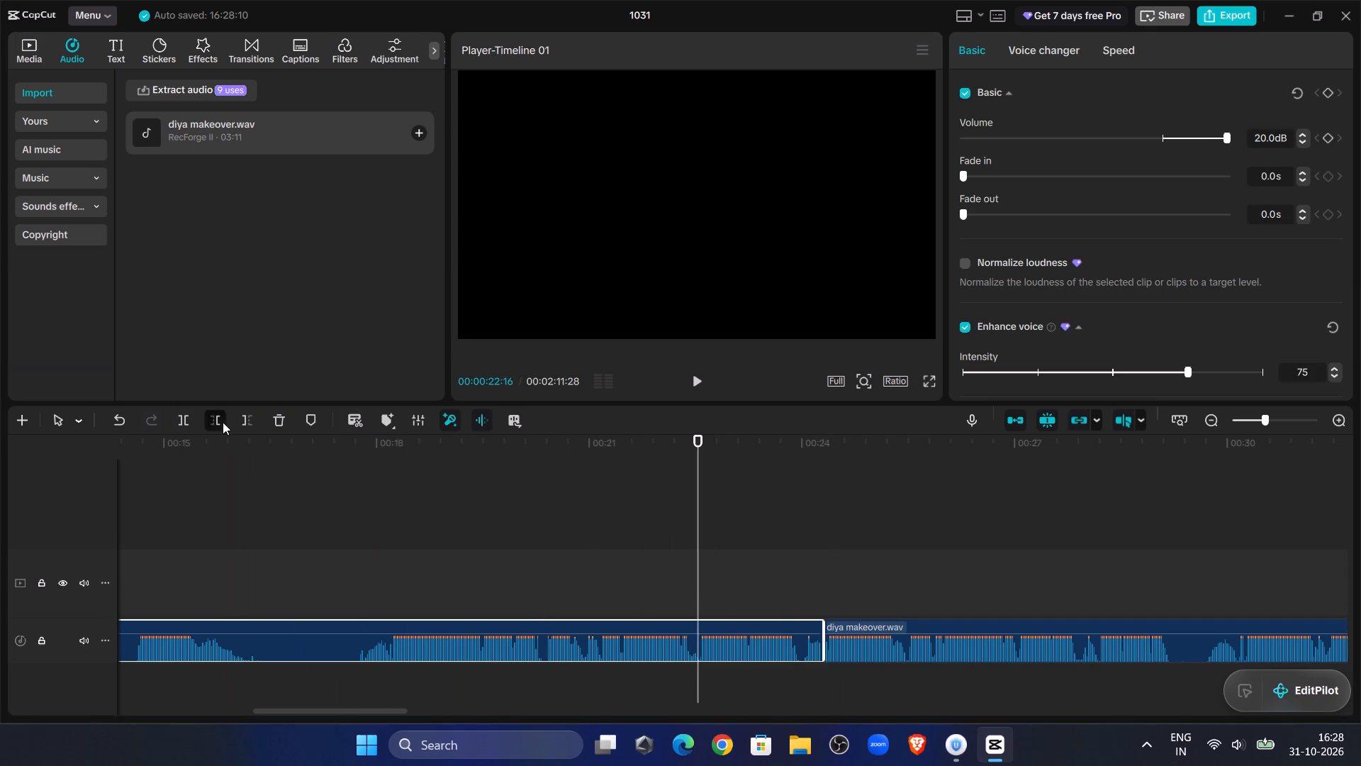
Move the trimmed later take back along the track to directly after the sixth segment.
left_click_drag(746, 627, 1, 699)
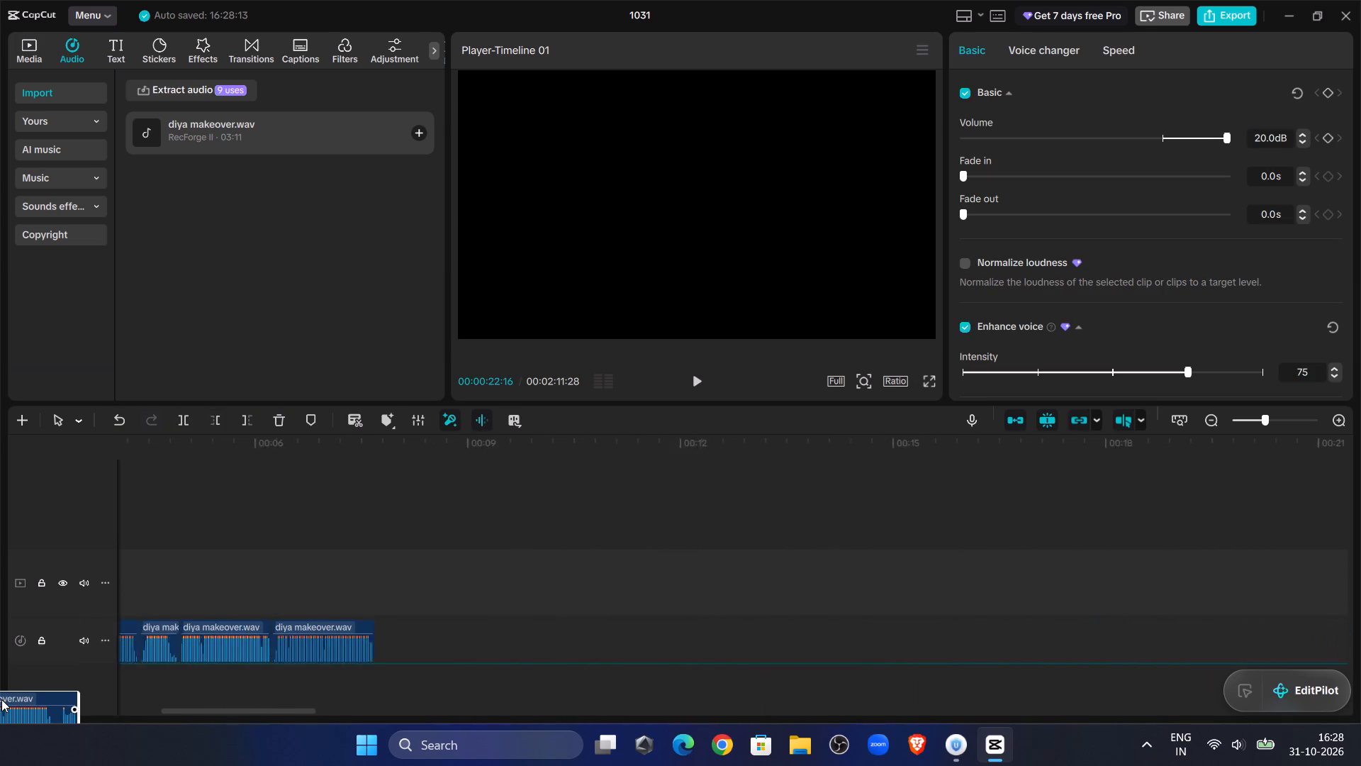
left_click_drag(1, 699, 576, 639)
Delete the sixth segment's earlier take and move the later take into its place against the fifth segment.
left_click(514, 625)
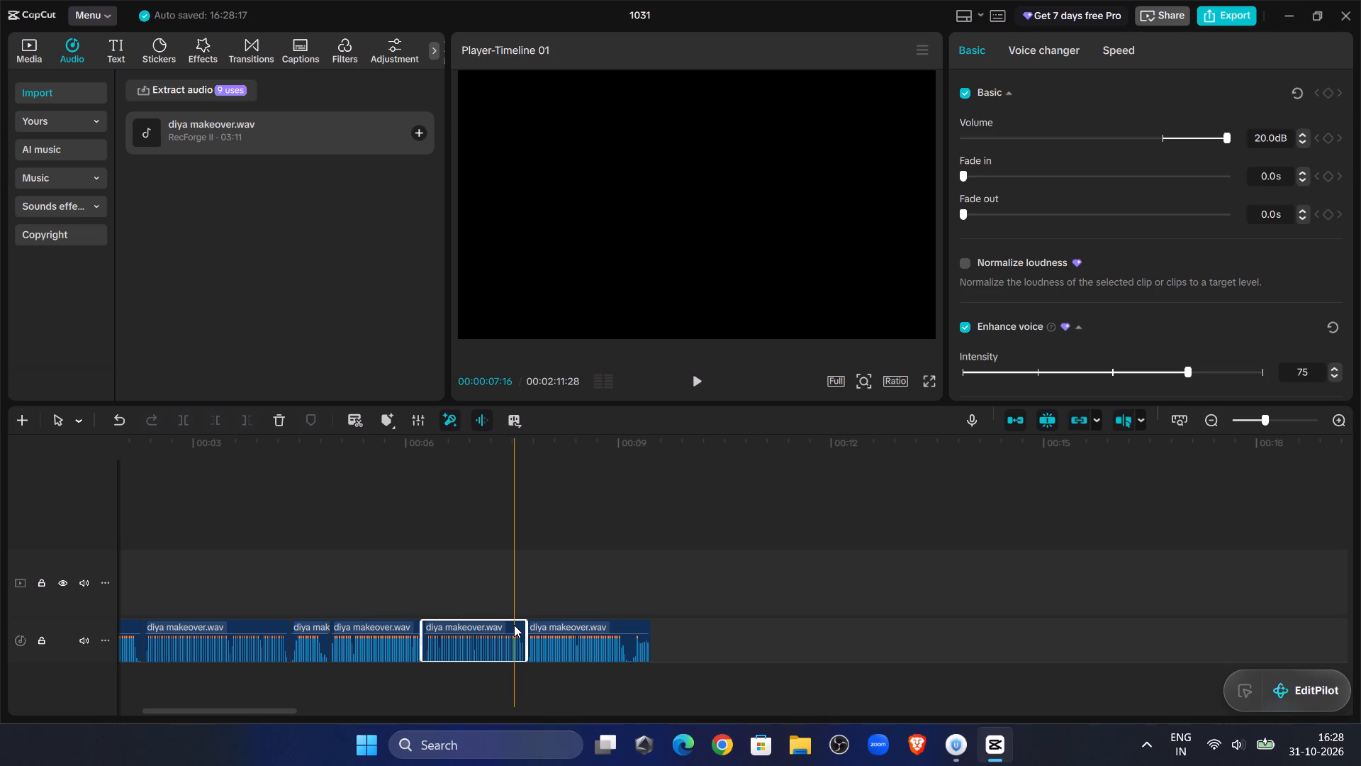
key("Delete")
left_click(569, 626)
left_click_drag(569, 627, 491, 634)
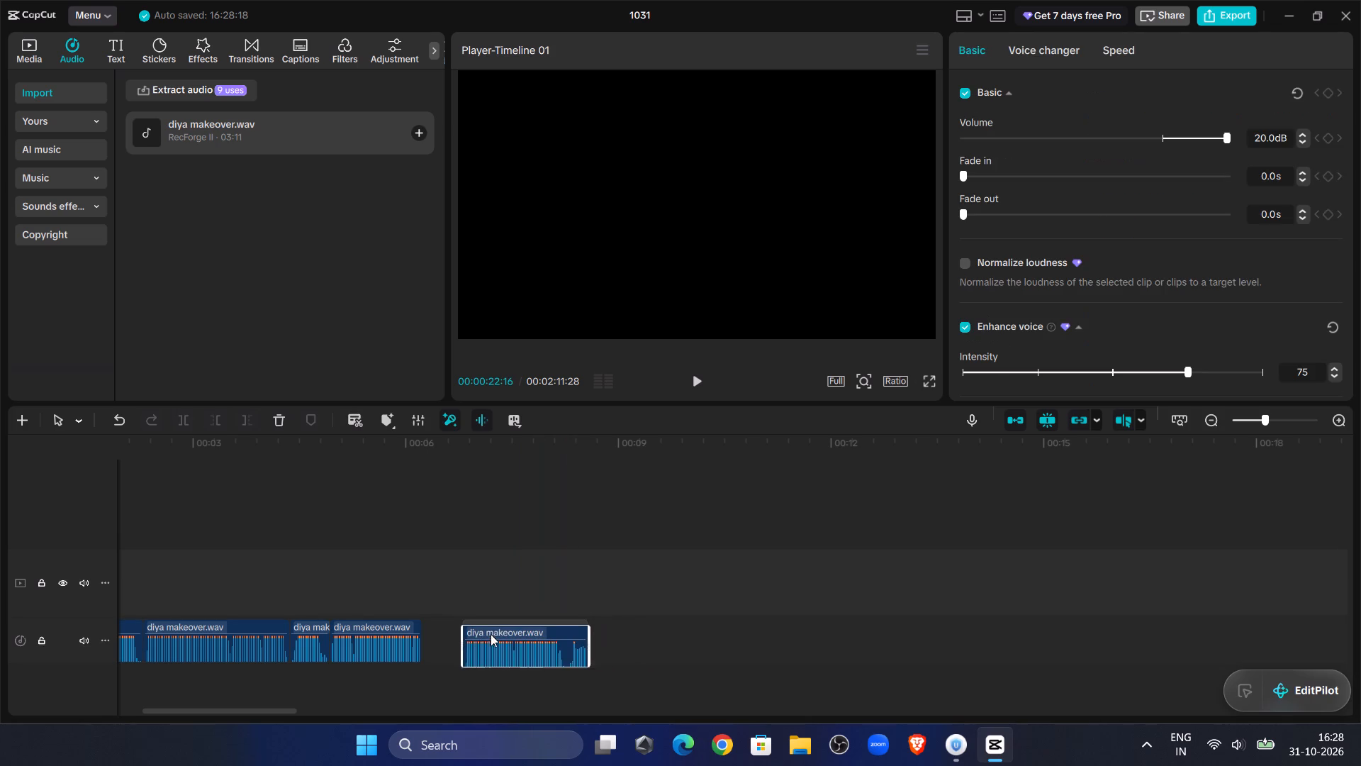
left_click_drag(491, 634, 467, 631)
Play across the join into the sixth segment and trim that segment's end to 00:00:07:21.
left_click(371, 543)
left_click(705, 390)
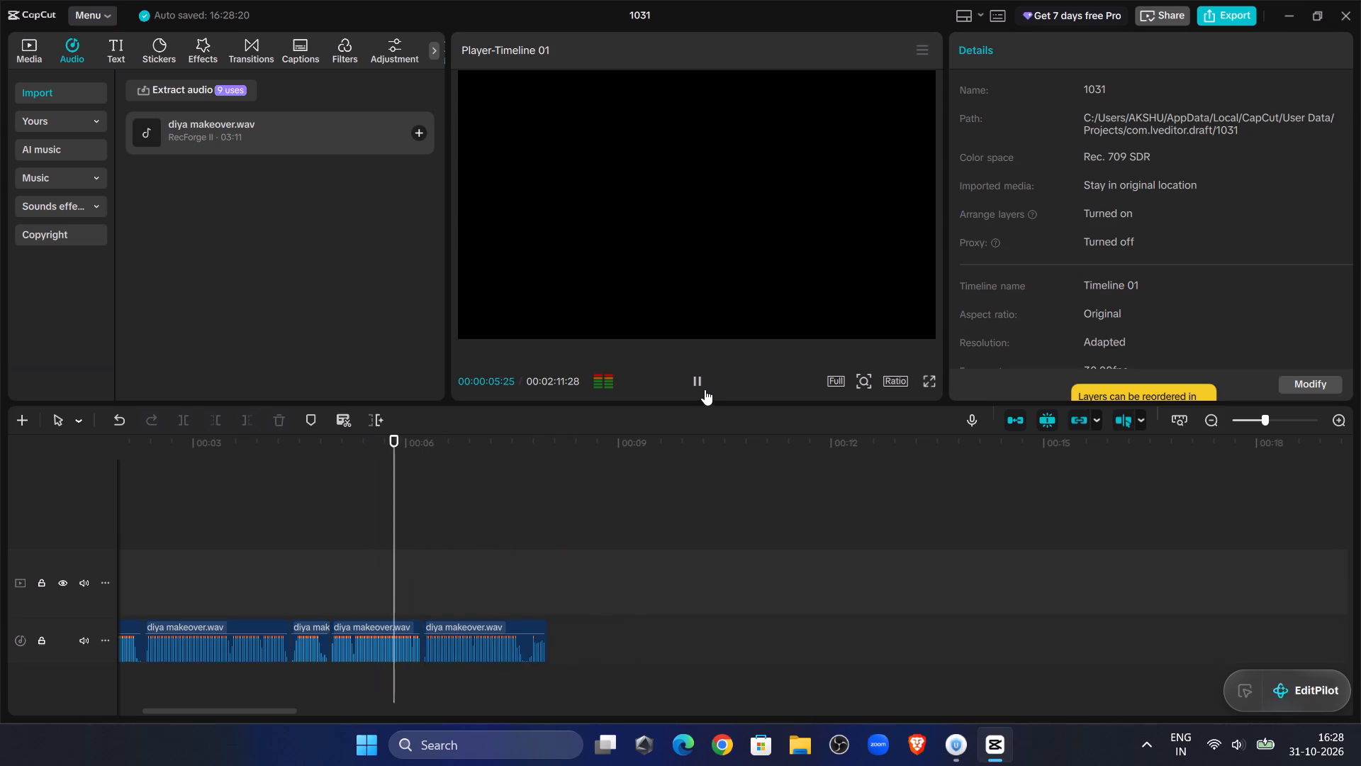
left_click(693, 377)
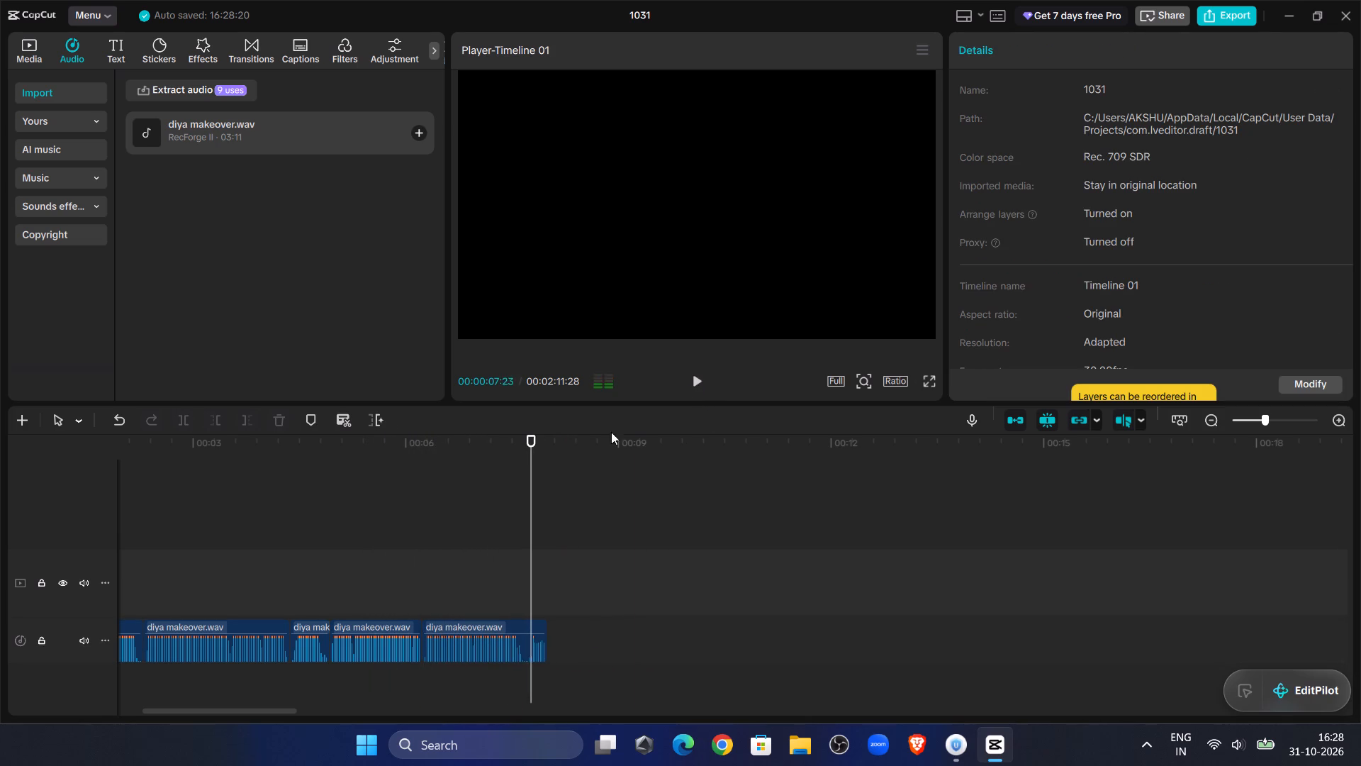
left_click(530, 573)
left_click(521, 648)
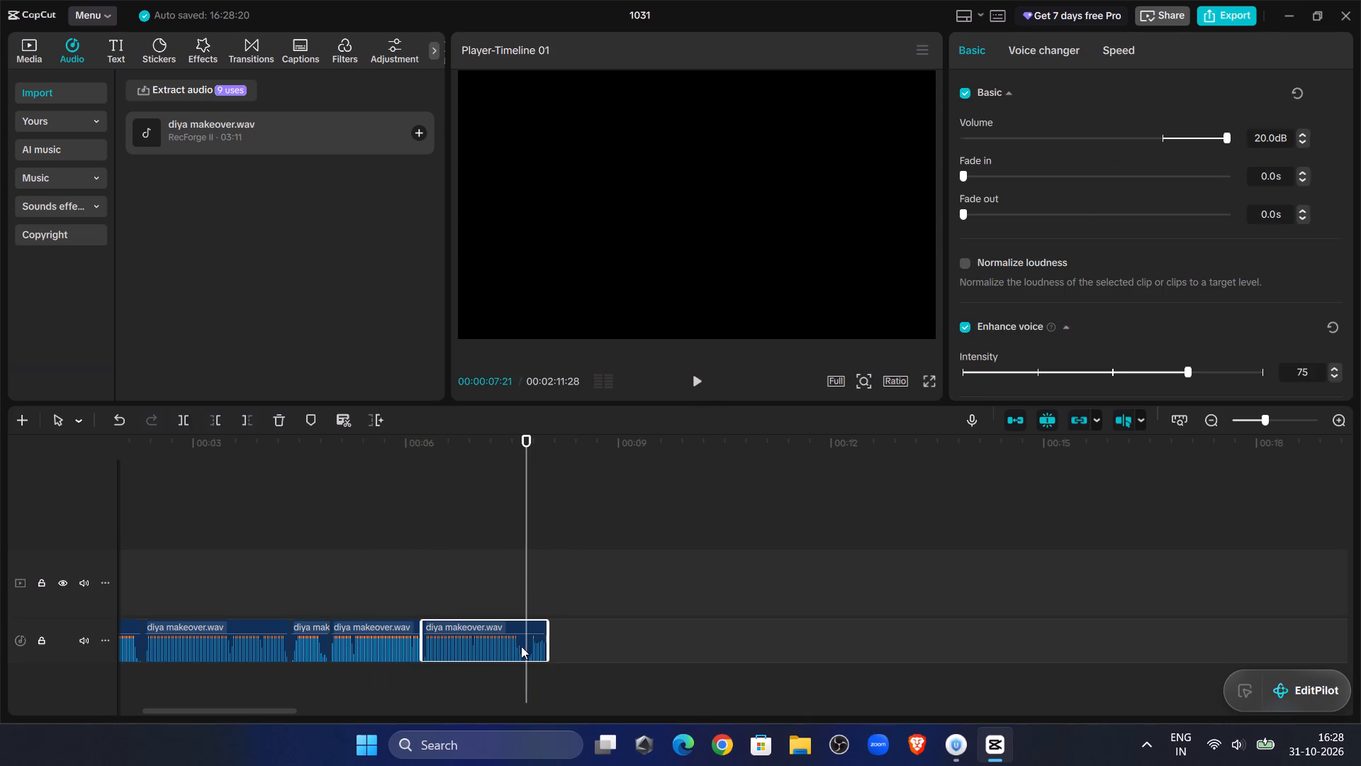
left_click(247, 415)
Play the trimmed sixth segment, then move the long remaining recording back along the track directly against its end.
left_click(369, 520)
left_click(689, 384)
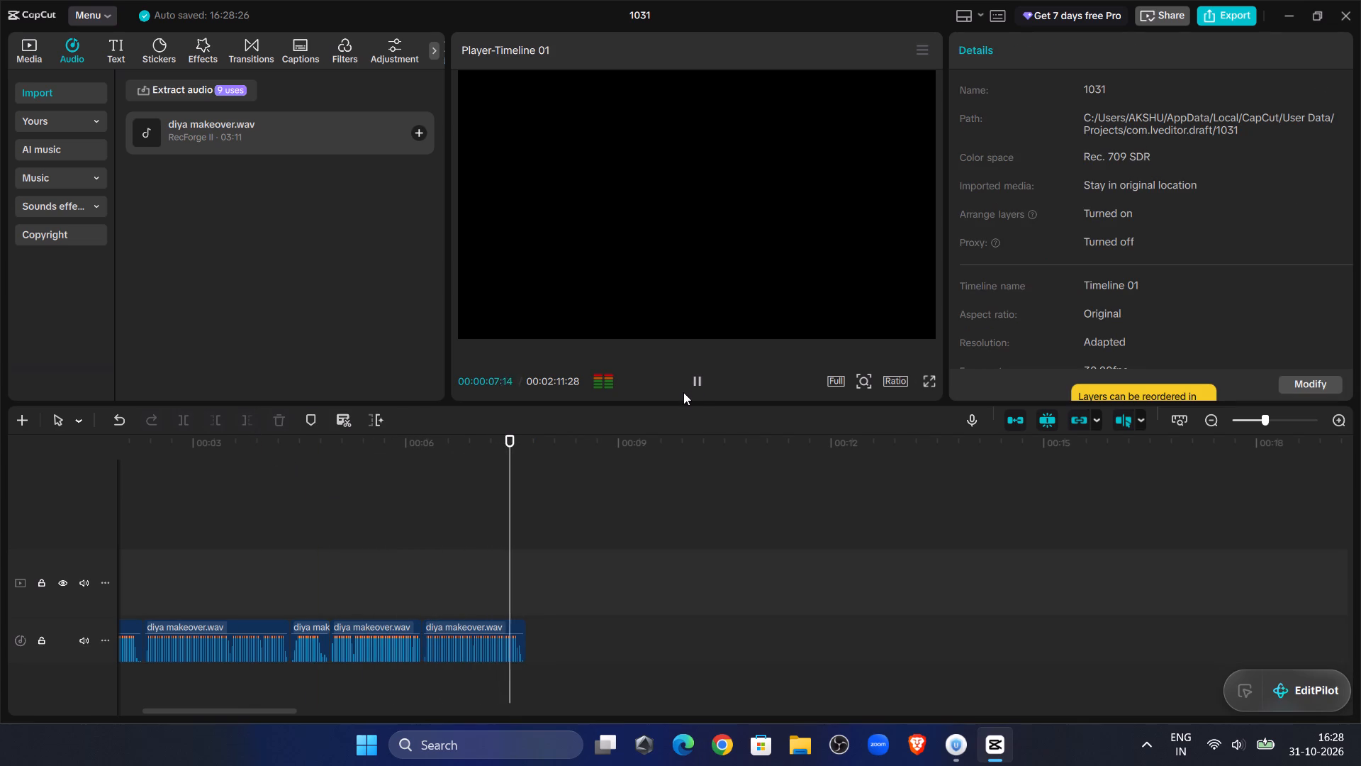
left_click(683, 392)
left_click(1251, 424)
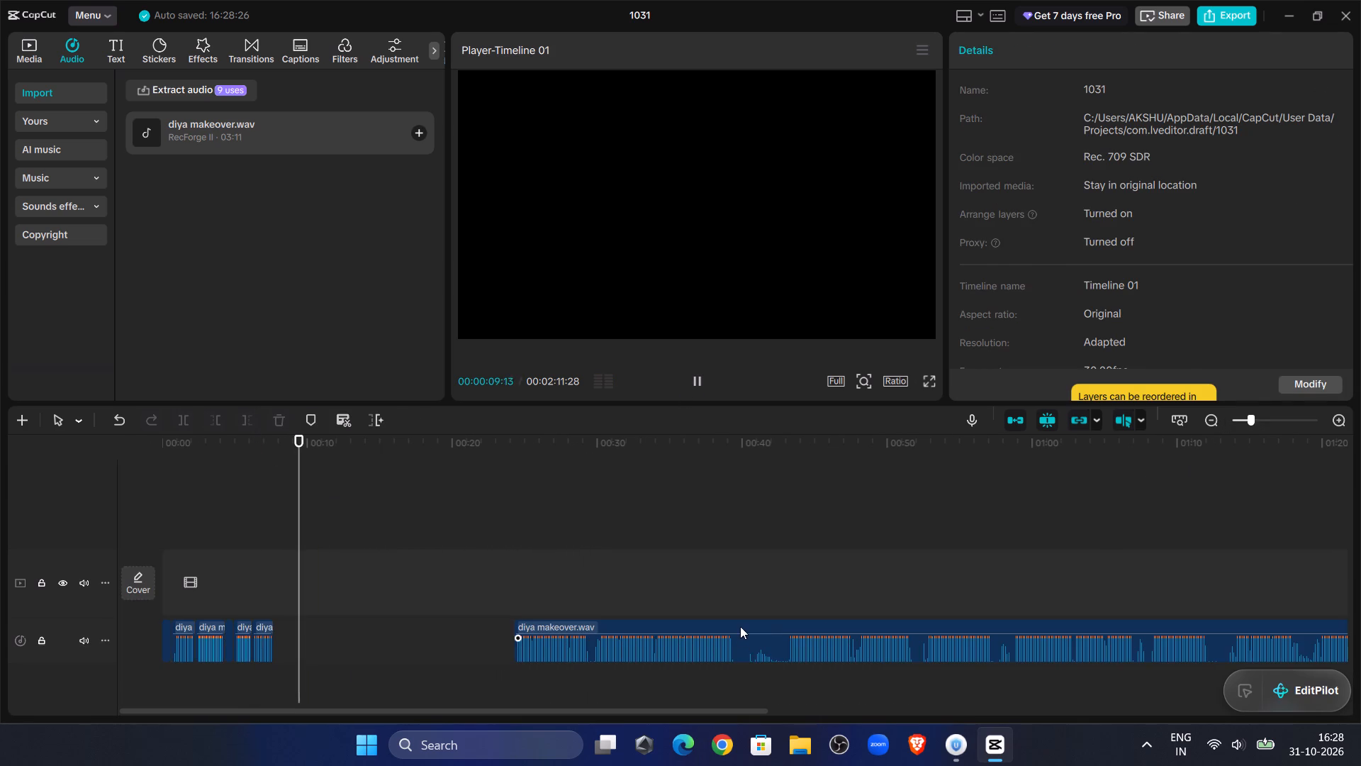
left_click(740, 626)
left_click_drag(760, 626, 517, 645)
Listen to the recording from 00:00:06:20 and to the passage from 00:00:13:15 to compare the takes of the phrase.
left_click(249, 500)
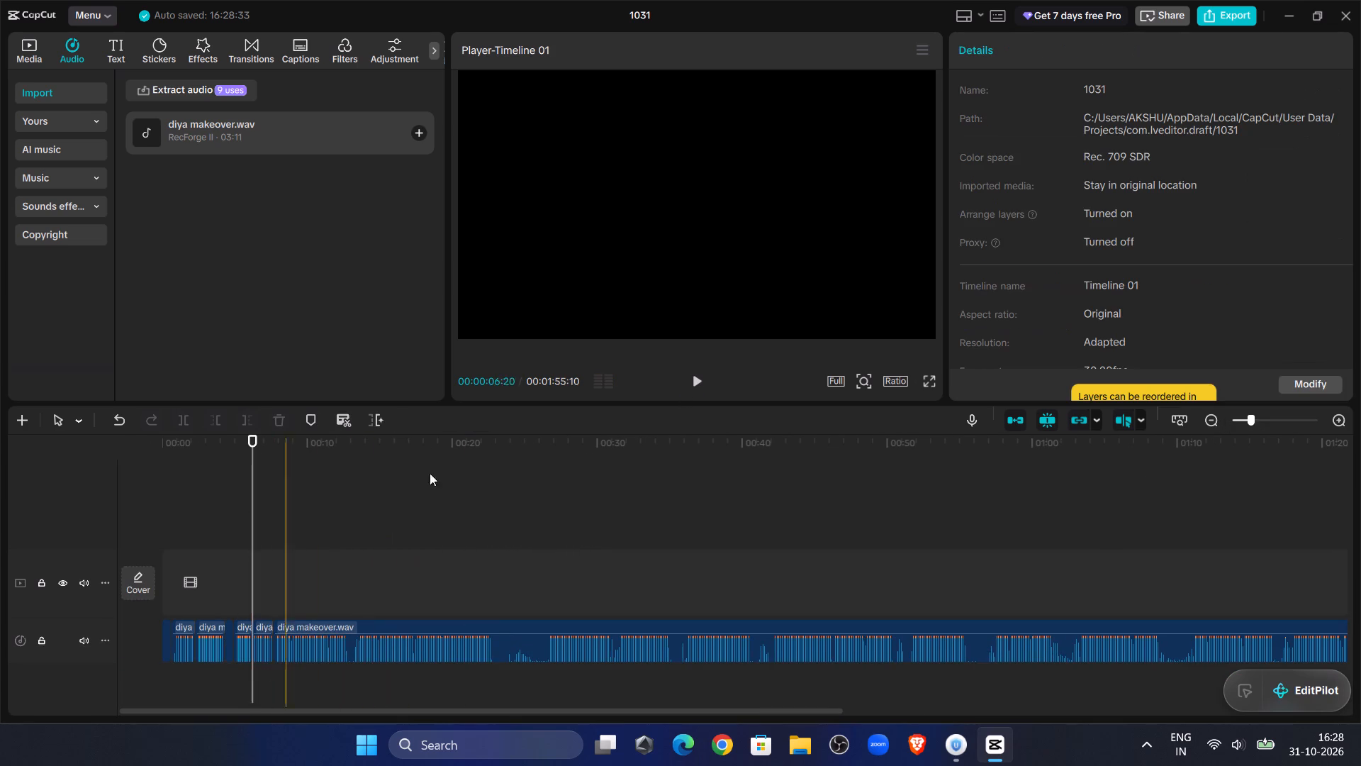
left_click(706, 379)
left_click(1262, 421)
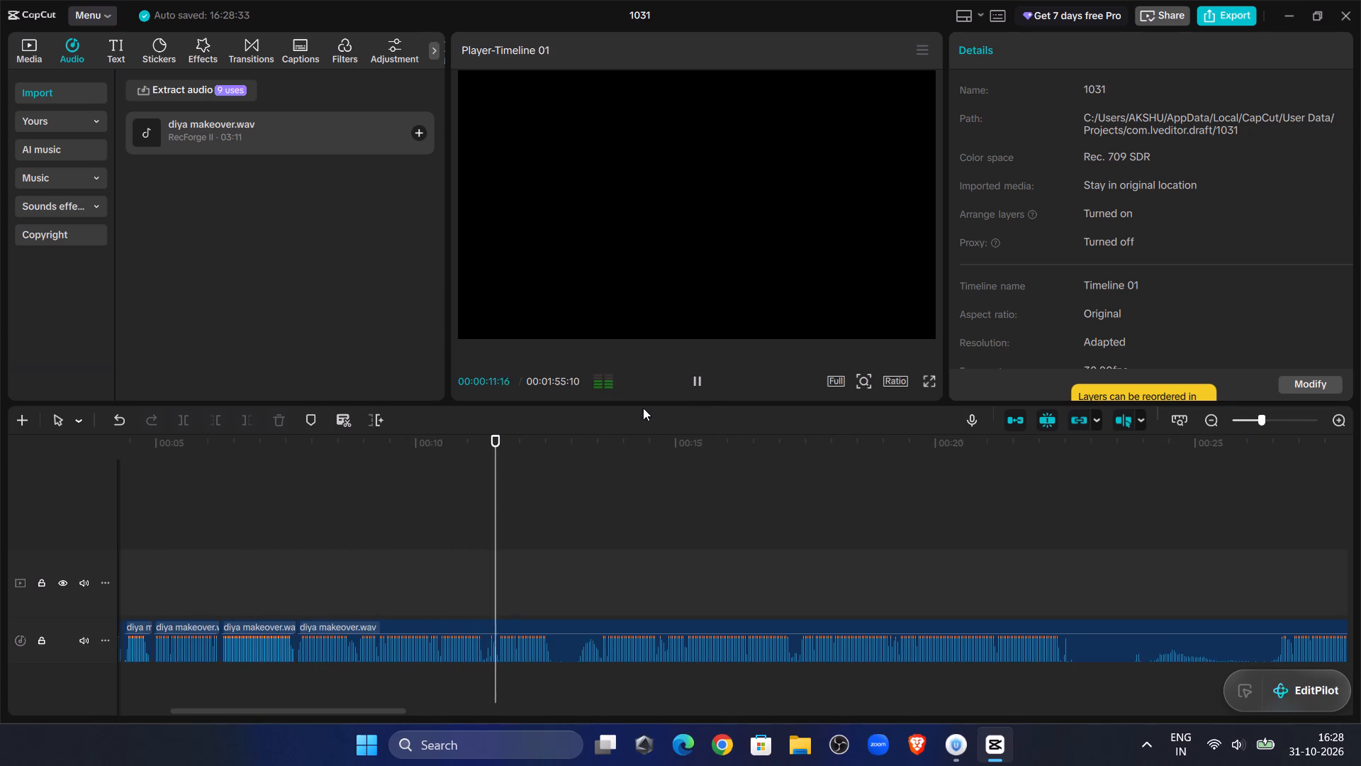
left_click(258, 540)
left_click(685, 379)
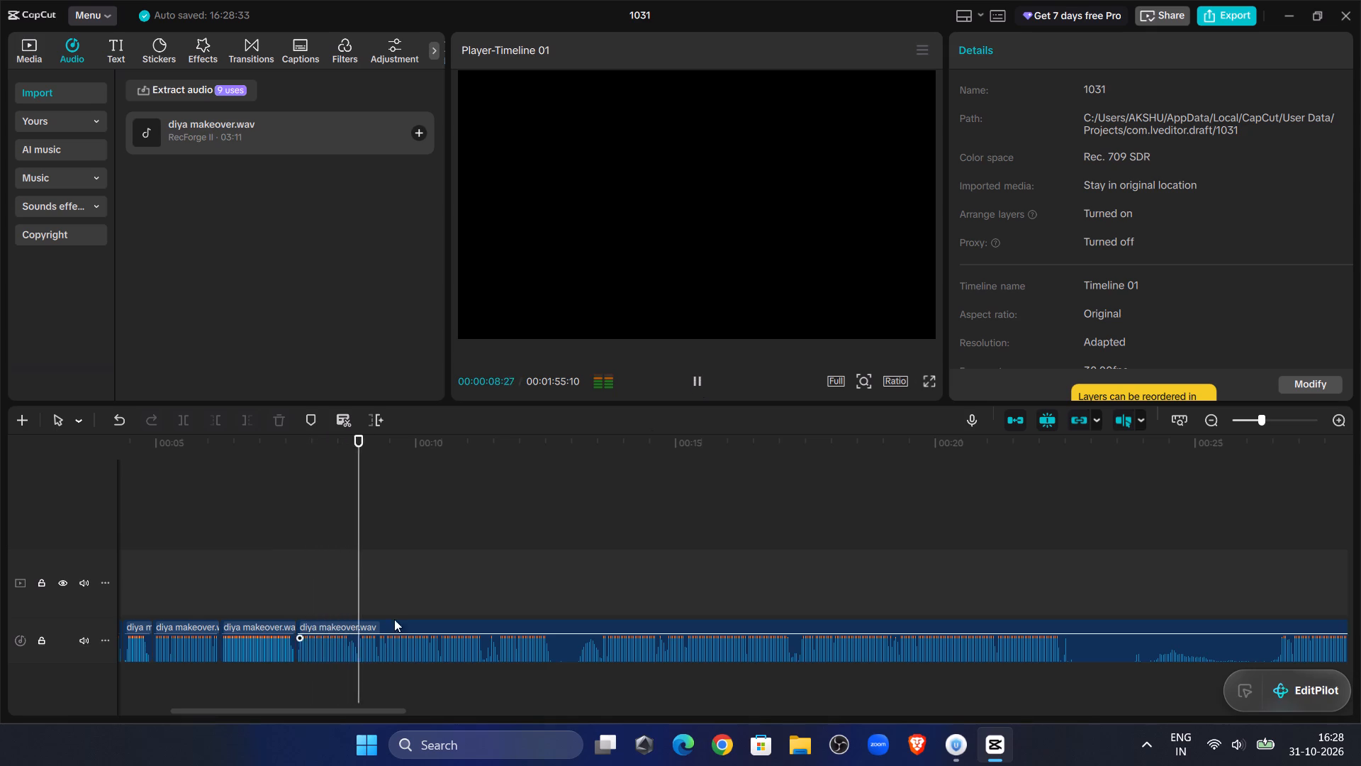
left_click(352, 572)
left_click_drag(354, 572, 598, 591)
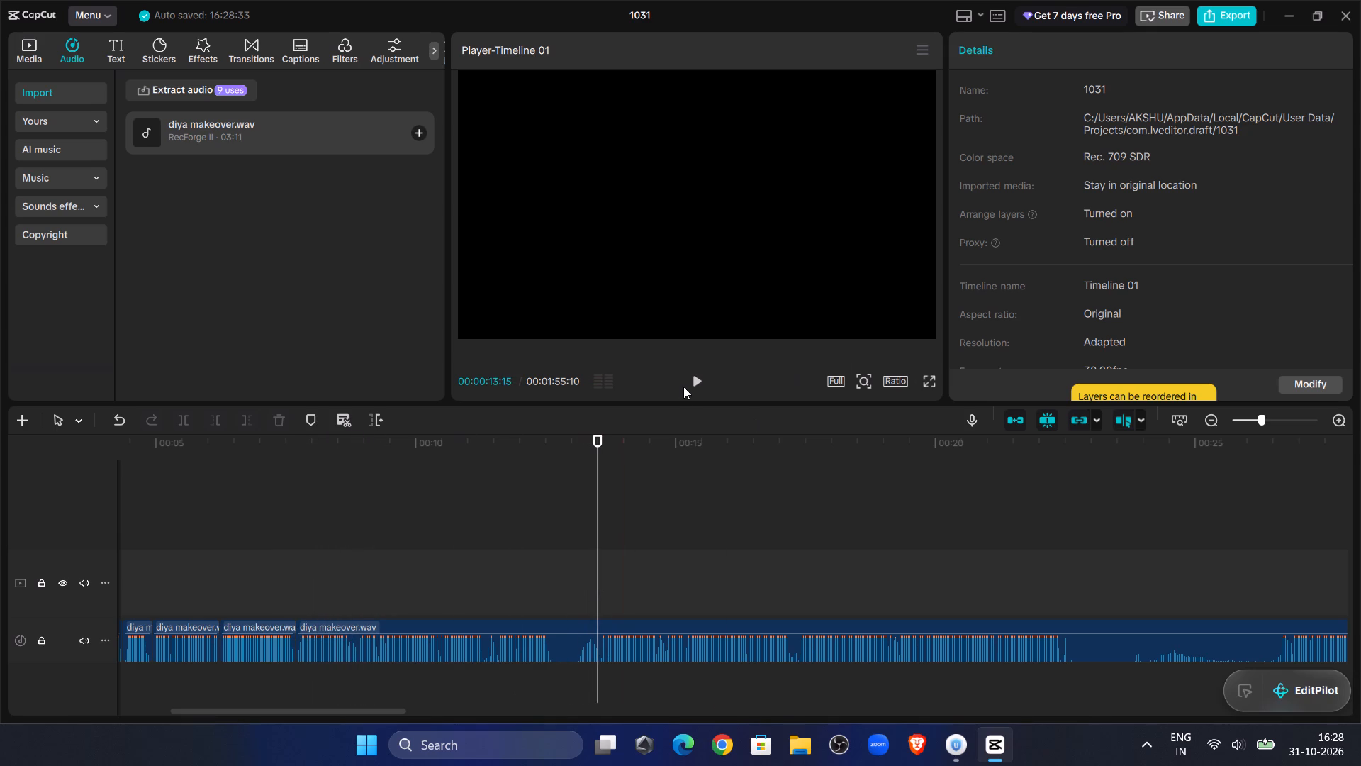
double_click(682, 387)
left_click(696, 382)
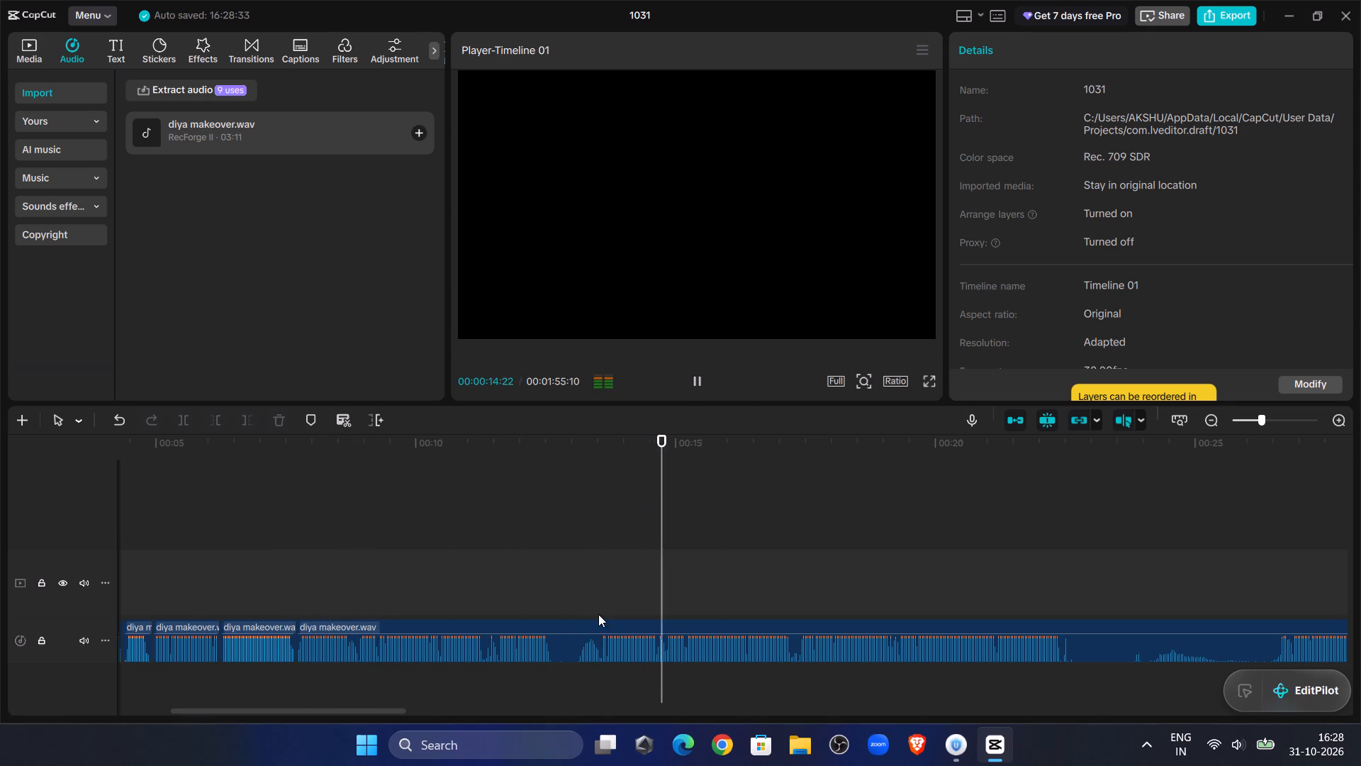
Replay the beginning of the remaining recording and split it at 00:00:08:26, in the pause after its first words.
left_click(338, 592)
left_click(695, 387)
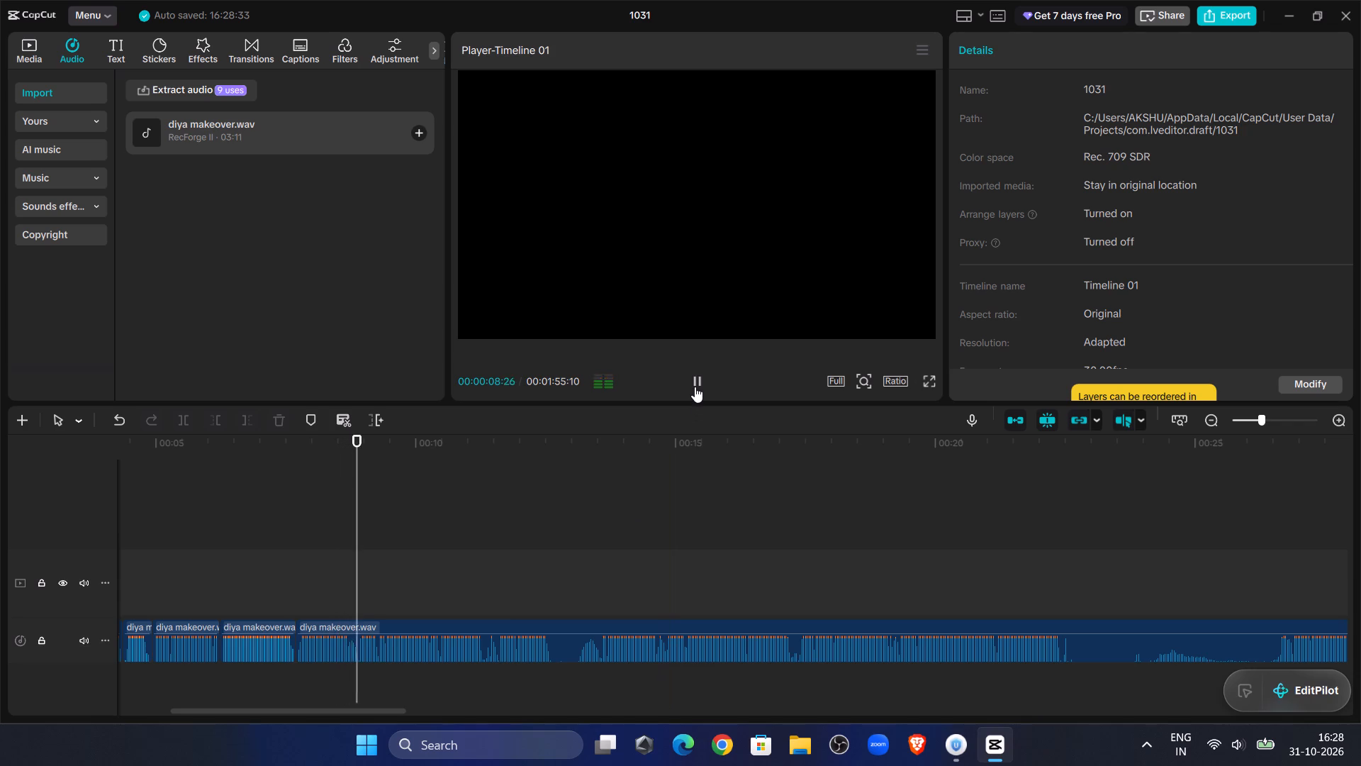
left_click(695, 387)
left_click(1277, 420)
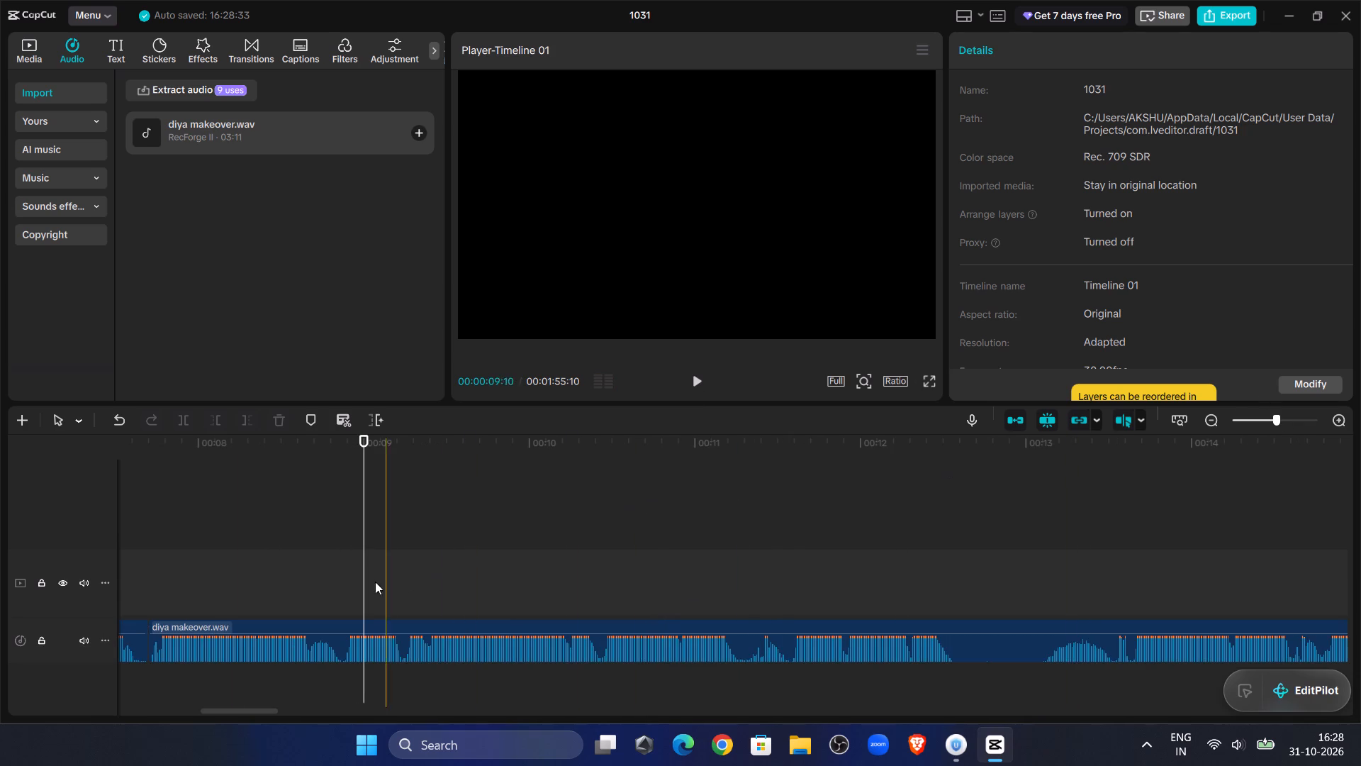
left_click(341, 572)
left_click(346, 646)
left_click(178, 426)
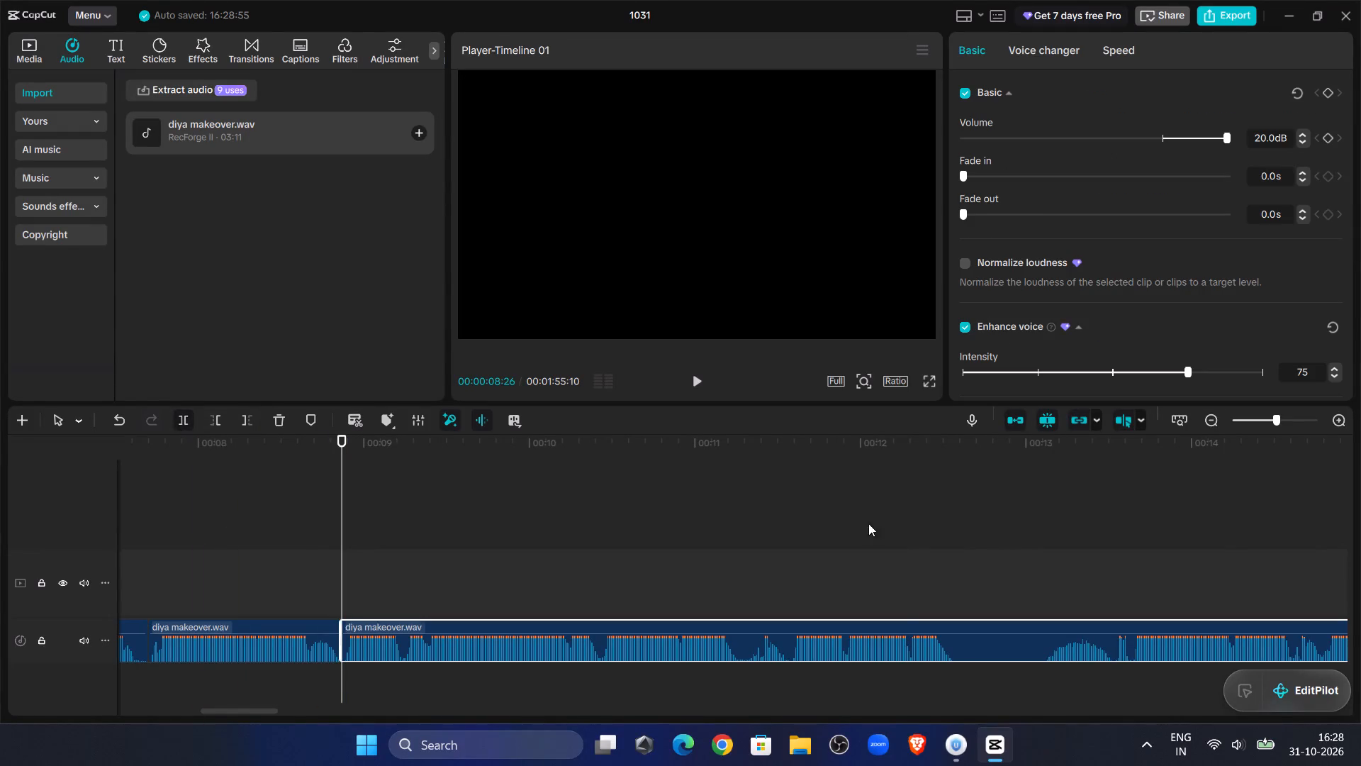
Trim the start of the remaining recording to 00:00:14:24 and move it back against the seventh segment.
left_click(1004, 545)
left_click_drag(1004, 545, 1216, 570)
left_click(698, 387)
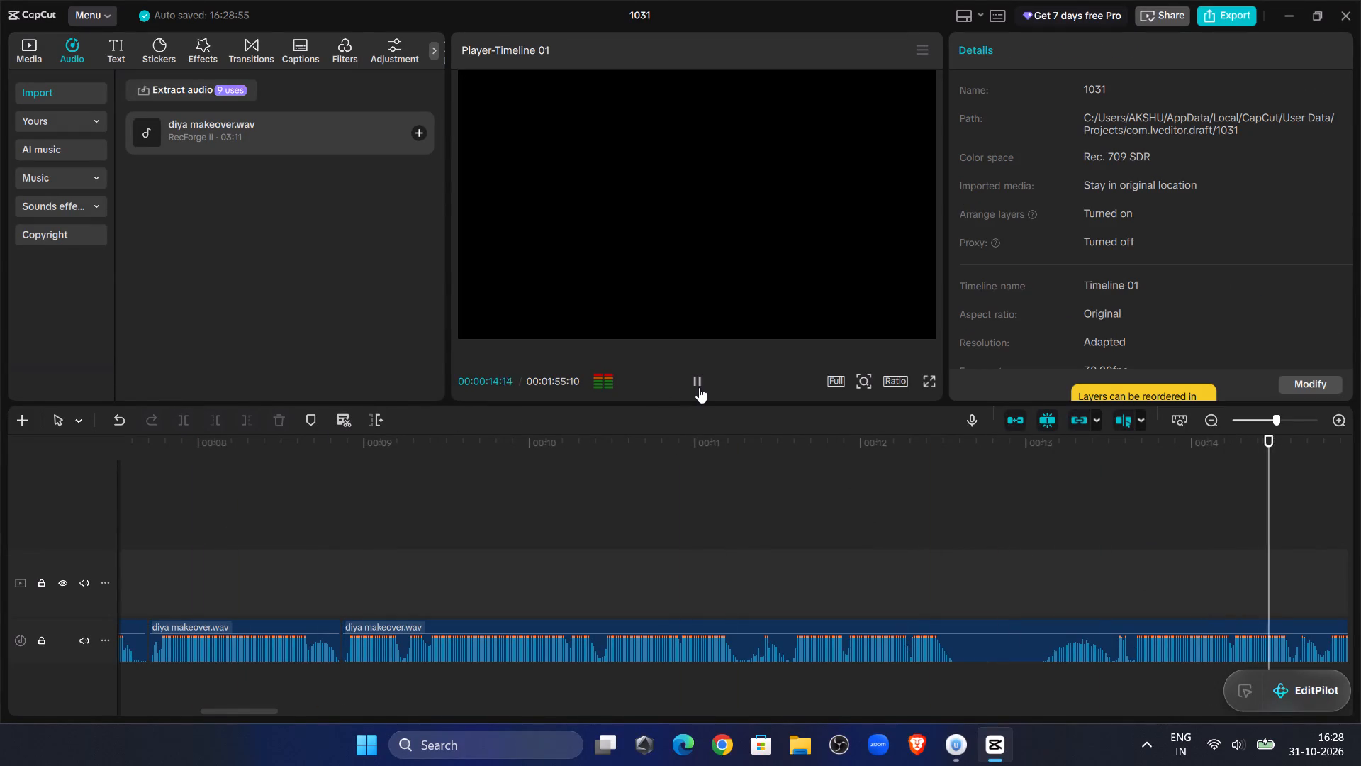
left_click(699, 387)
left_click(524, 631)
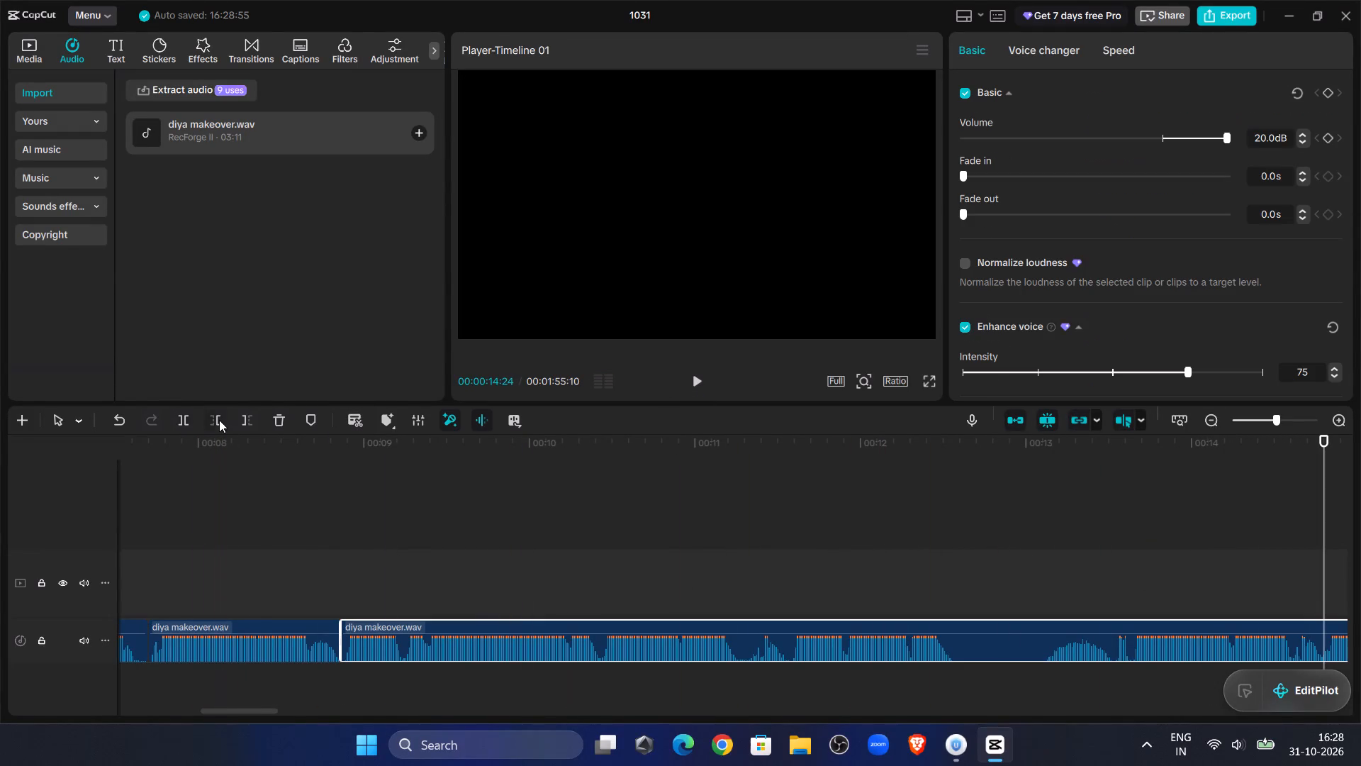
left_click(219, 420)
left_click_drag(1336, 628, 303, 662)
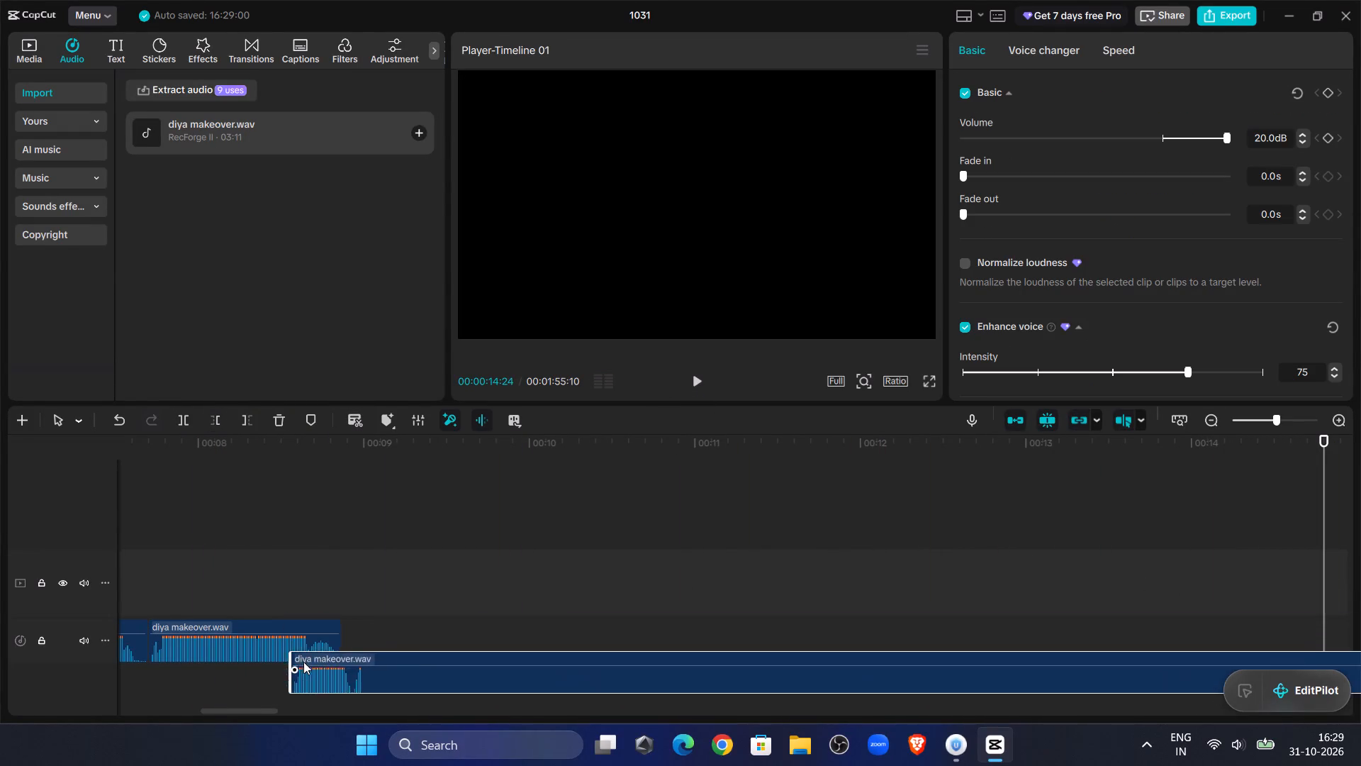
left_click_drag(303, 662, 359, 635)
Play across the new join, trim the seventh segment's end to 00:00:08:22, and close the gap with the eighth segment.
left_click(301, 534)
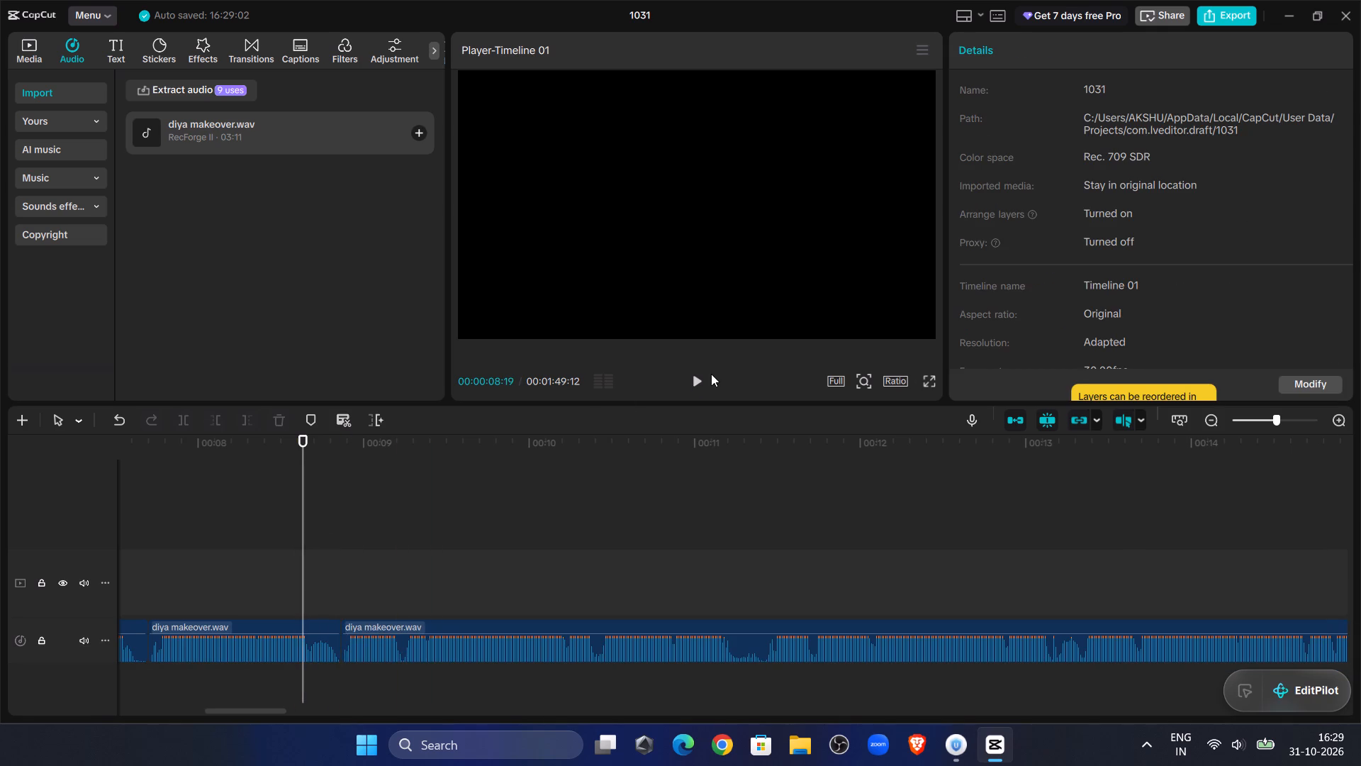
left_click(711, 374)
left_click(700, 384)
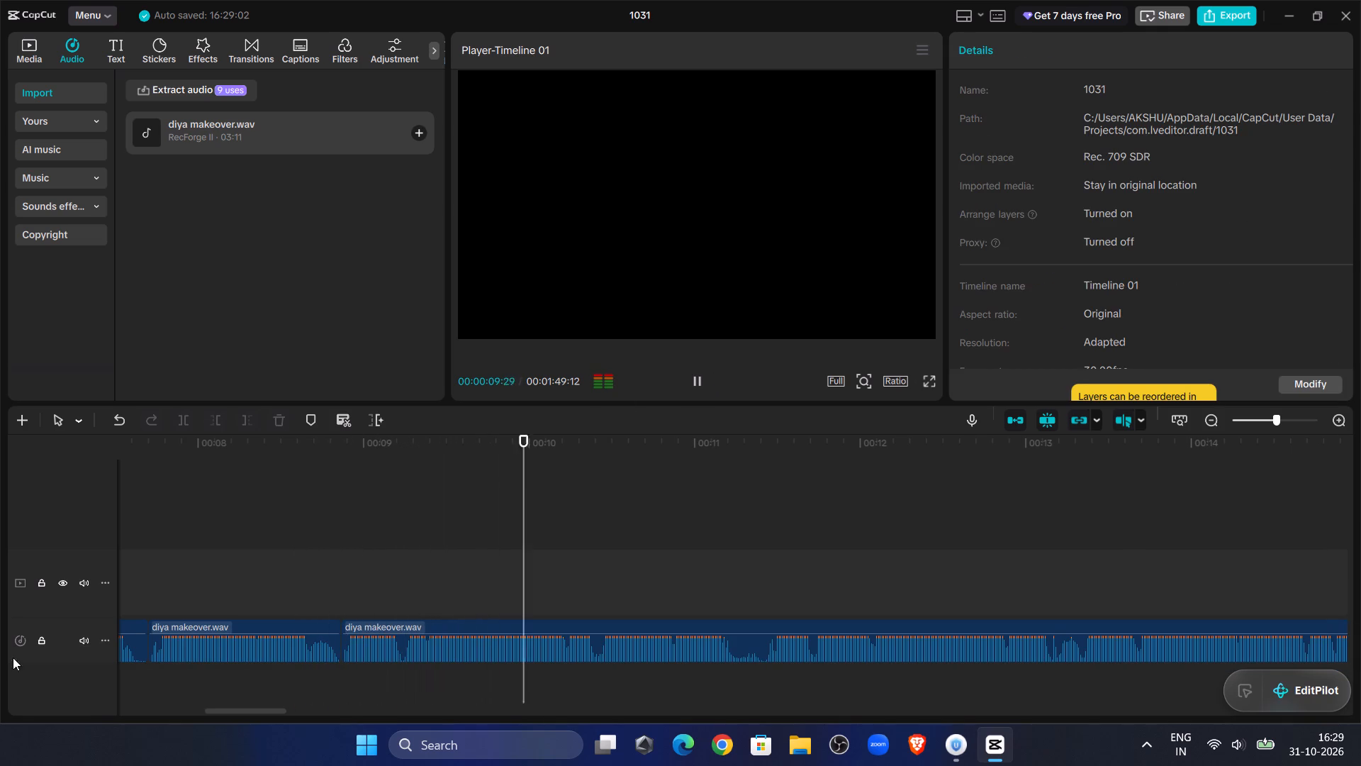
left_click(299, 525)
left_click(682, 382)
left_click(695, 385)
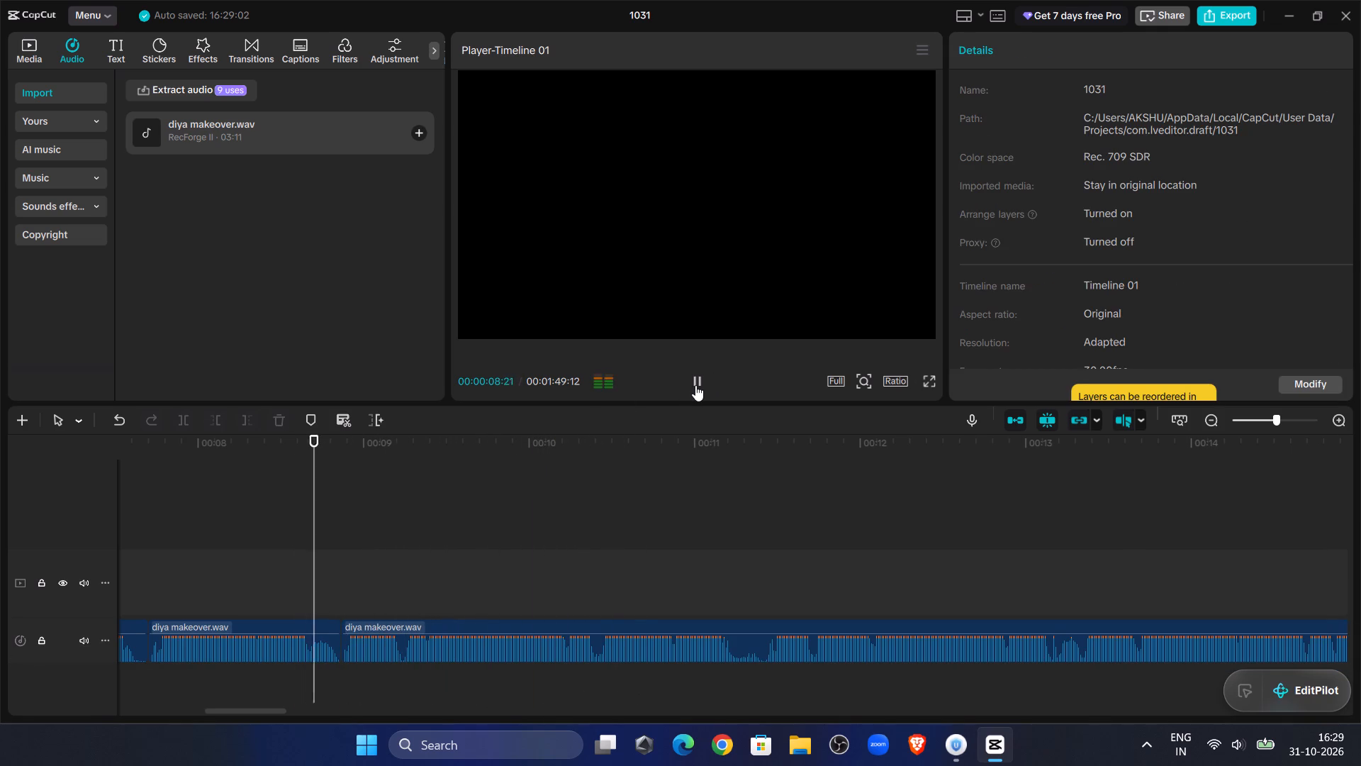
left_click(312, 568)
left_click_drag(313, 570, 319, 571)
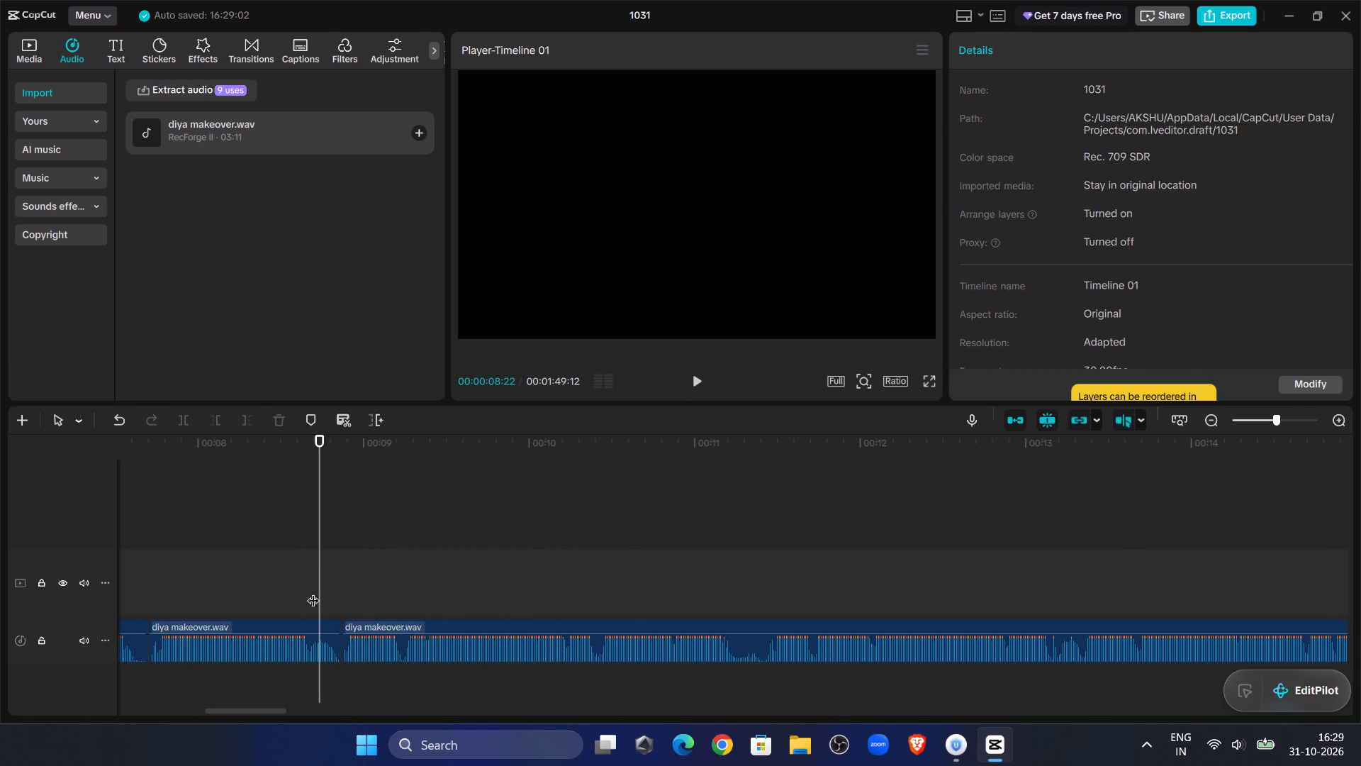
left_click(298, 635)
left_click(249, 420)
left_click(366, 624)
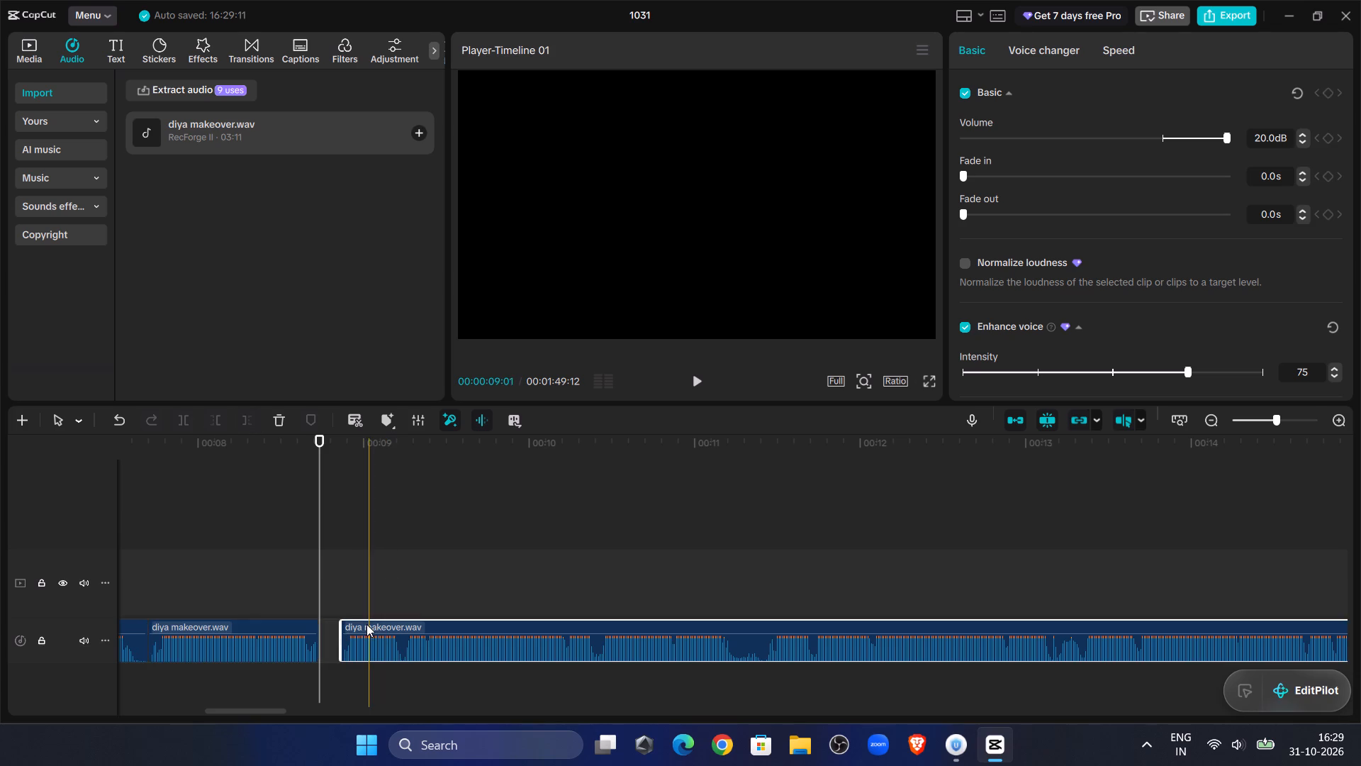
left_click_drag(366, 624, 347, 628)
Play on from 00:00:08:07 and split the eighth segment at 00:00:11:05, in the pause after its phrase.
left_click(235, 528)
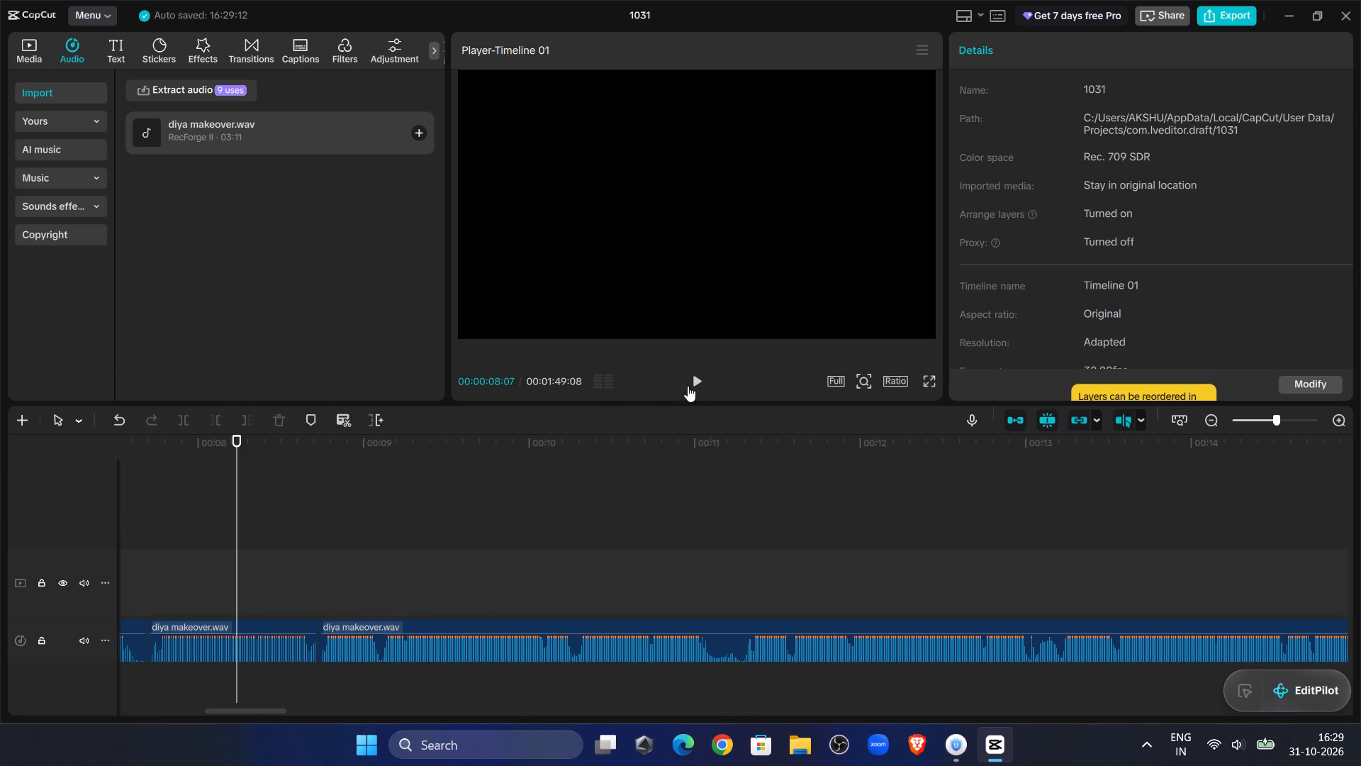
left_click(688, 386)
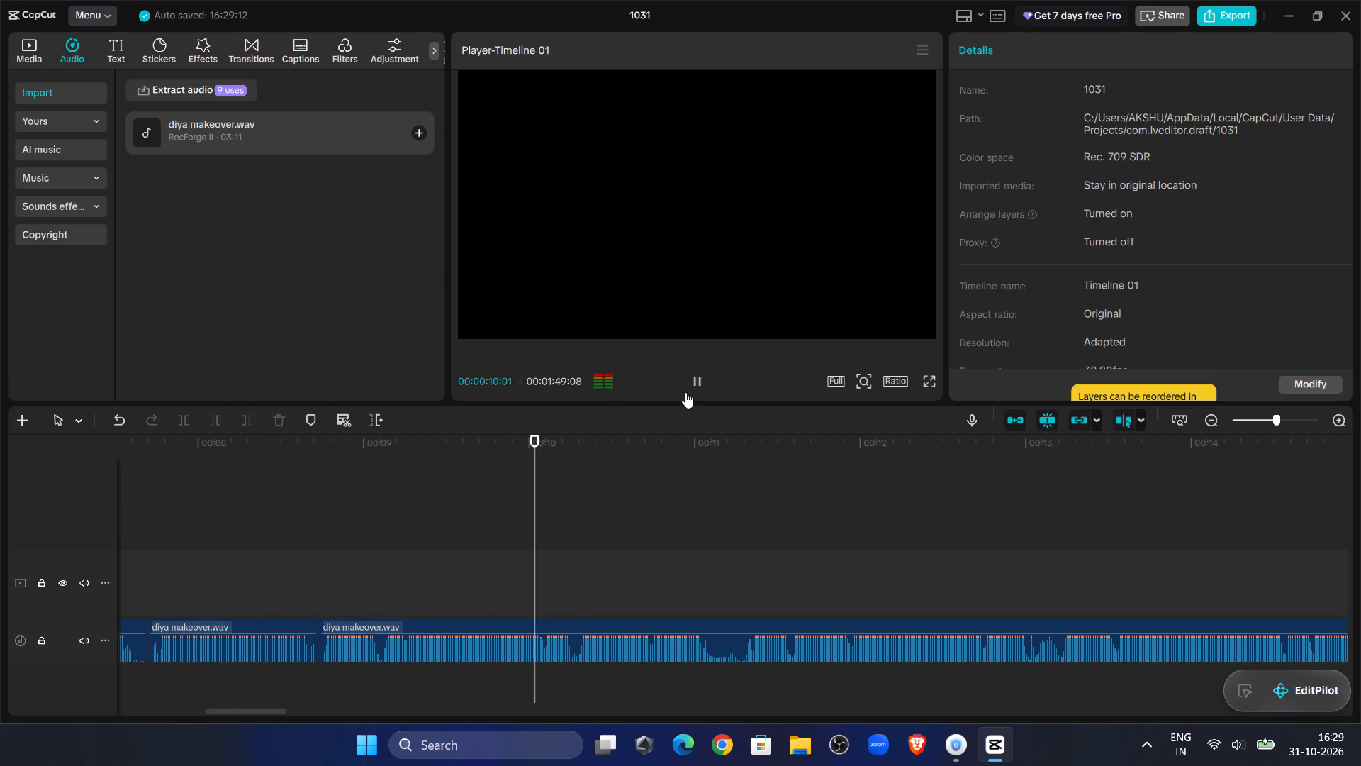
left_click(698, 390)
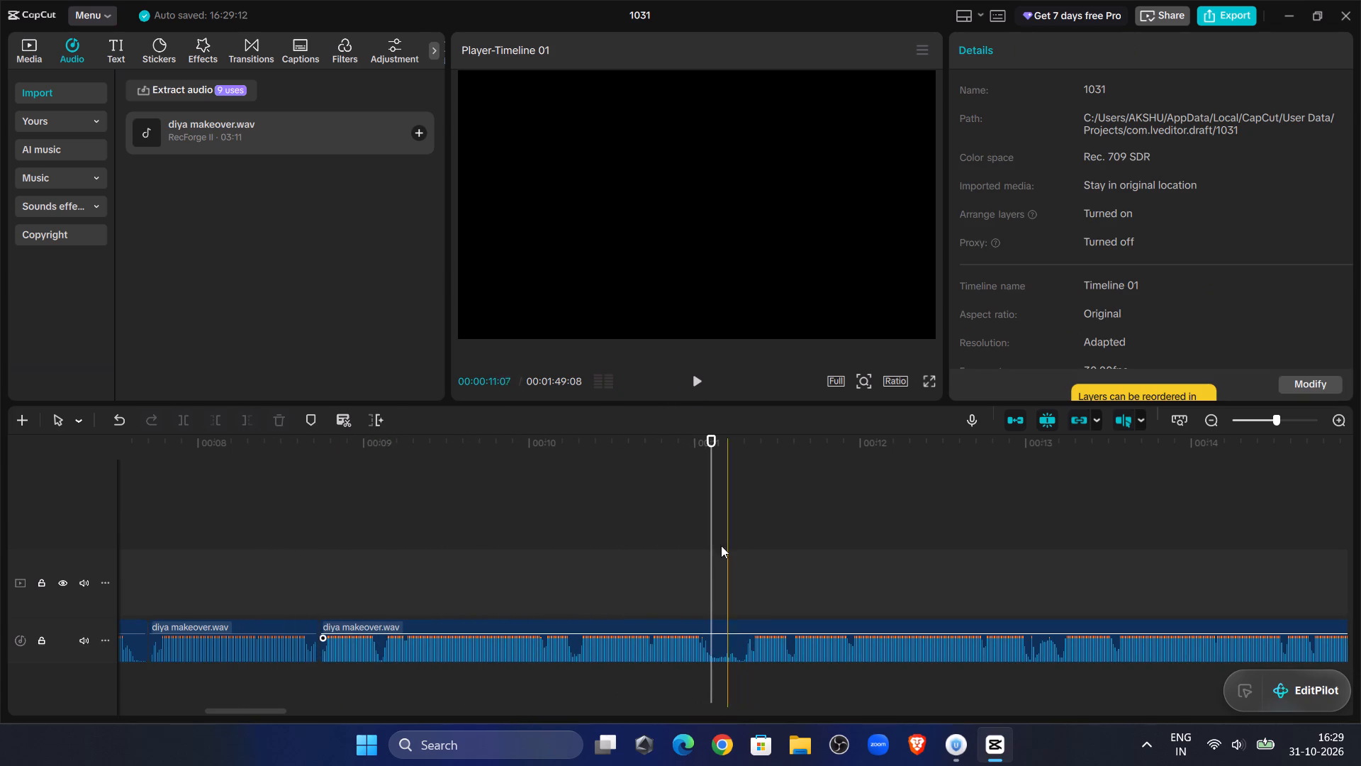
double_click(698, 380)
left_click(715, 541)
left_click(720, 542)
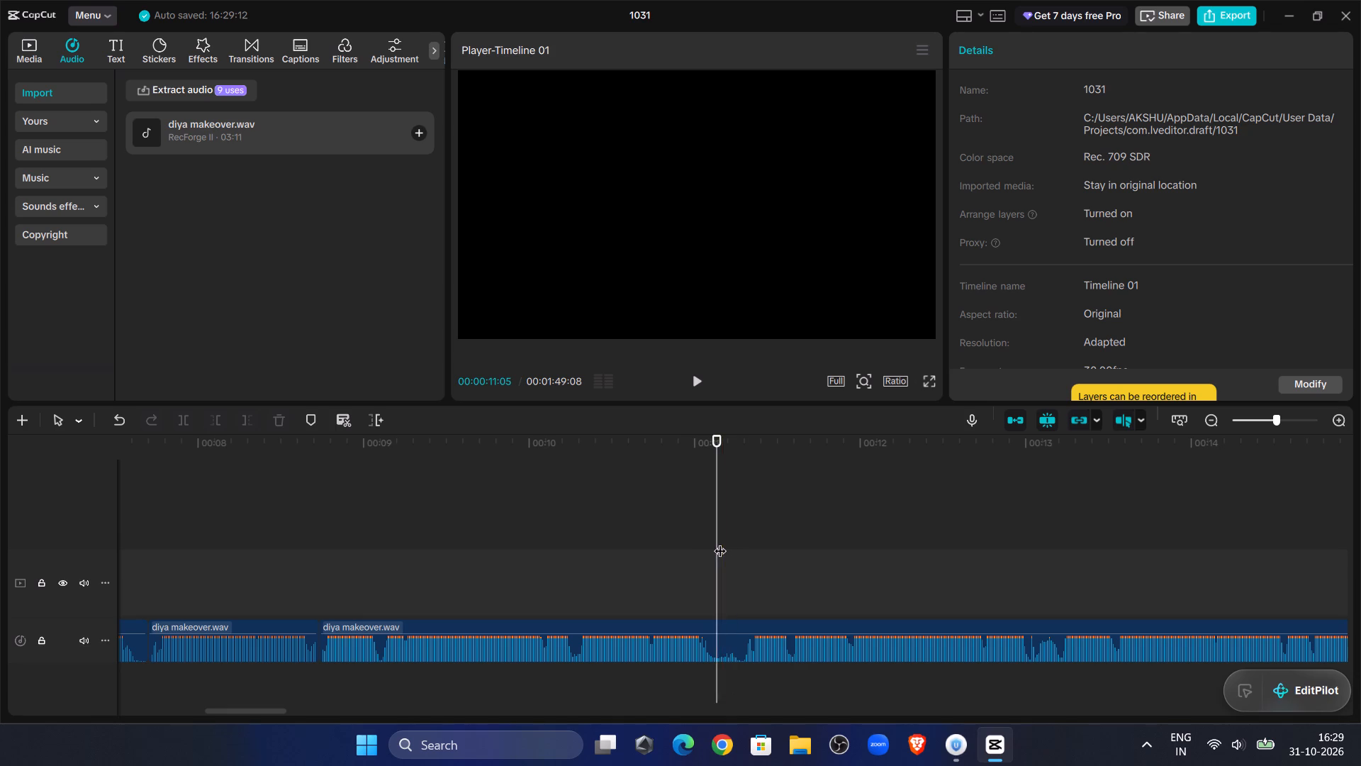
left_click(704, 634)
left_click(190, 422)
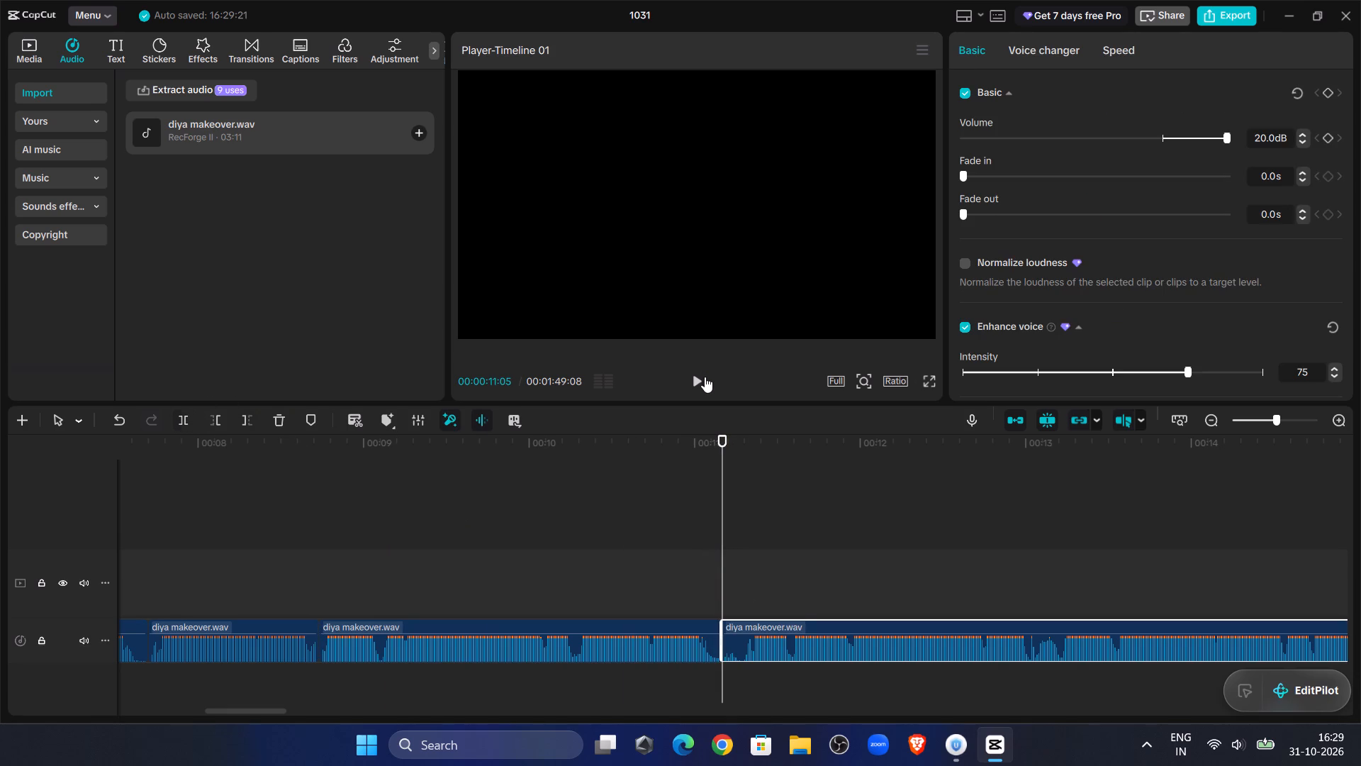
Trim the ninth segment's start to 00:00:11:08 and move it back against the eighth segment.
double_click(703, 381)
left_click(742, 489)
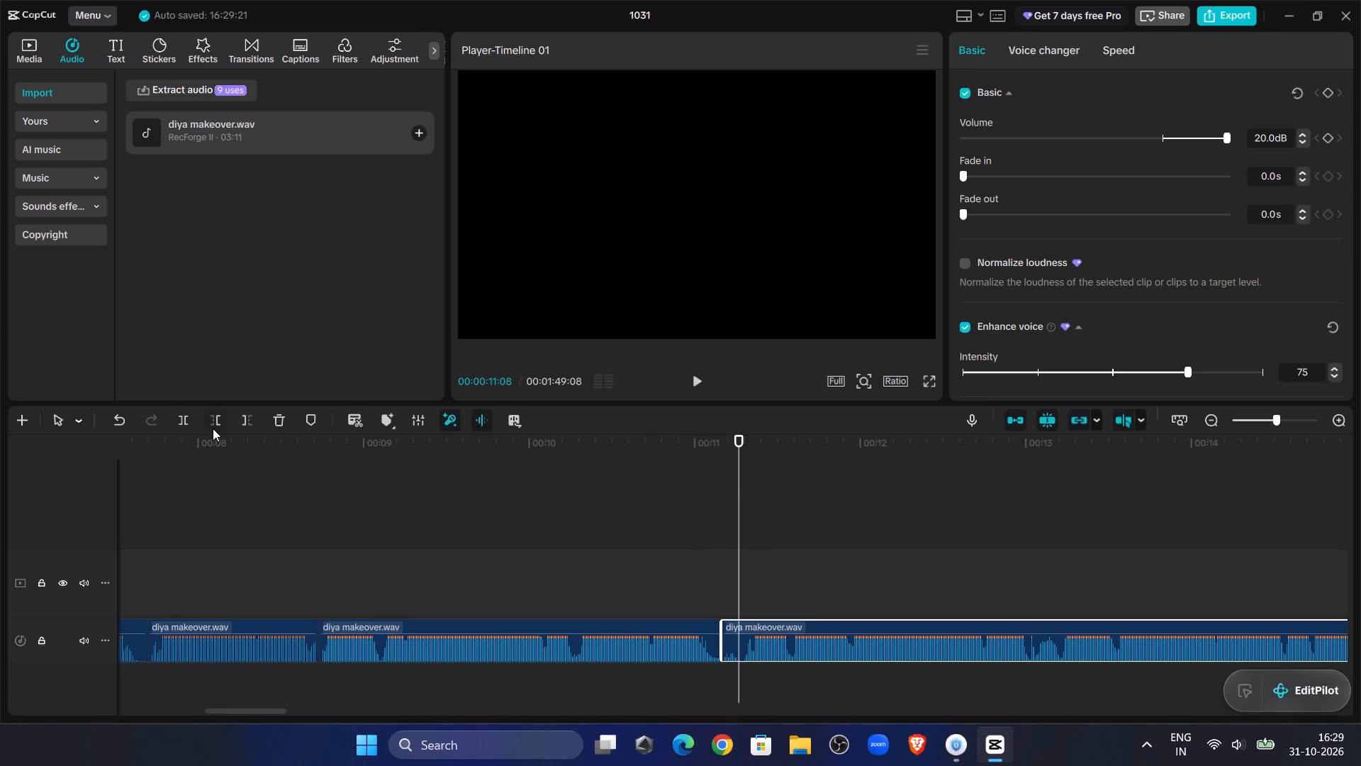
left_click(219, 431)
left_click_drag(794, 625, 781, 627)
Play the ninth segment and split it at 00:00:12:29, in the pause after its phrase.
left_click(685, 528)
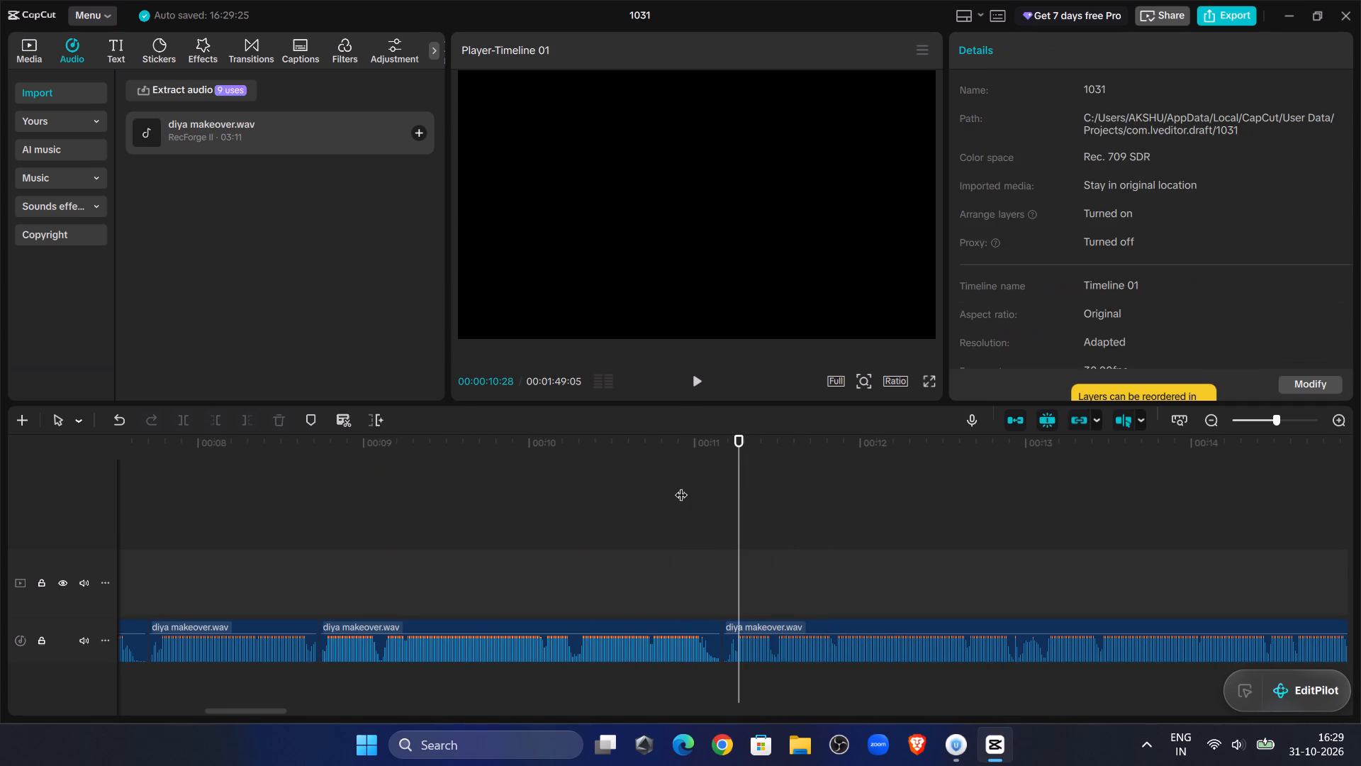
left_click(693, 384)
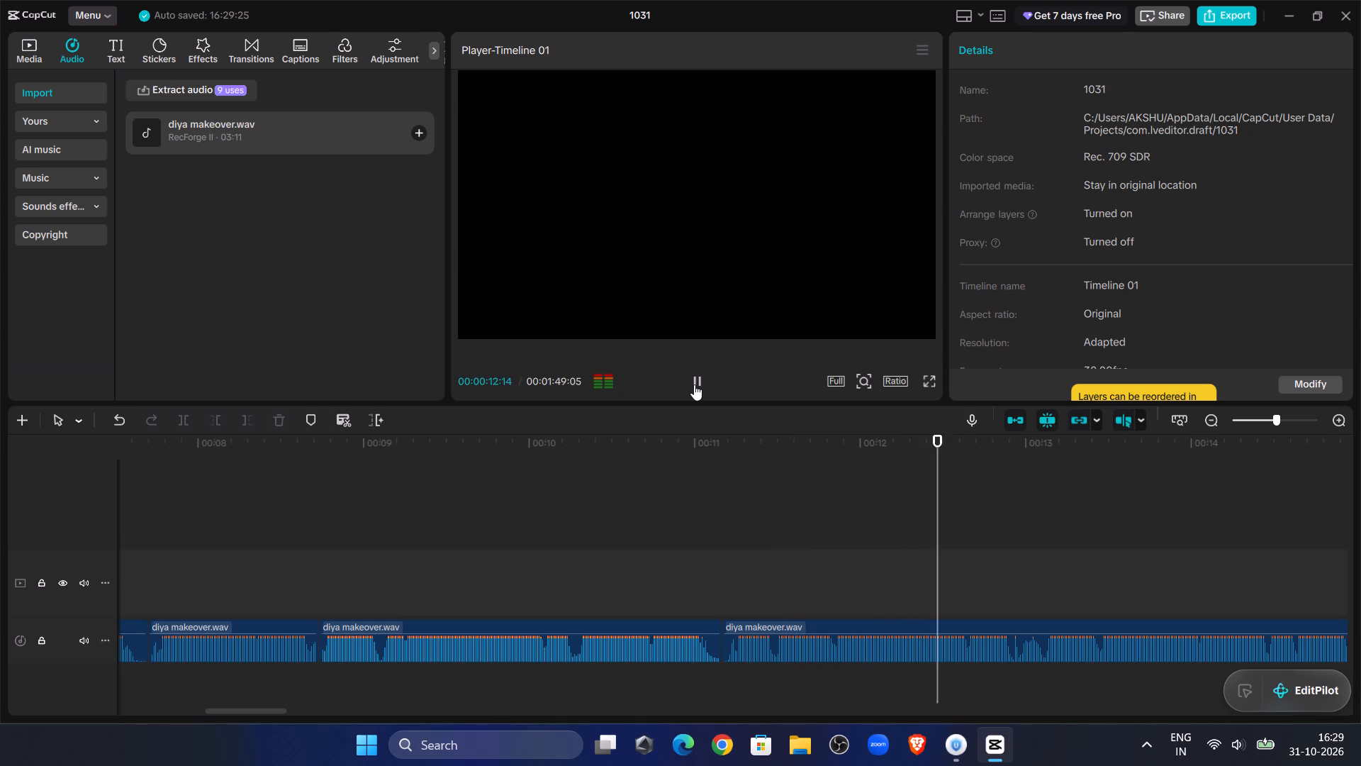
left_click(694, 384)
left_click(1019, 570)
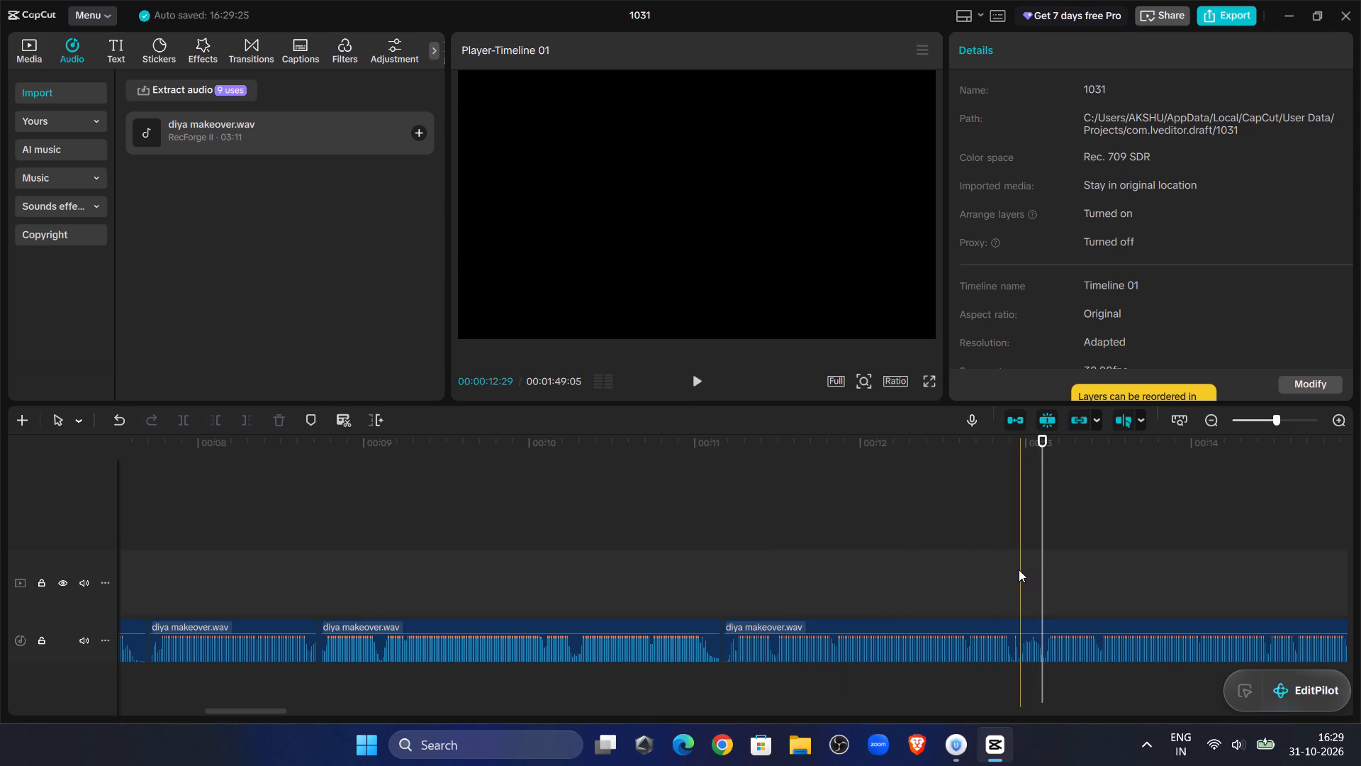
left_click(1002, 652)
left_click(194, 423)
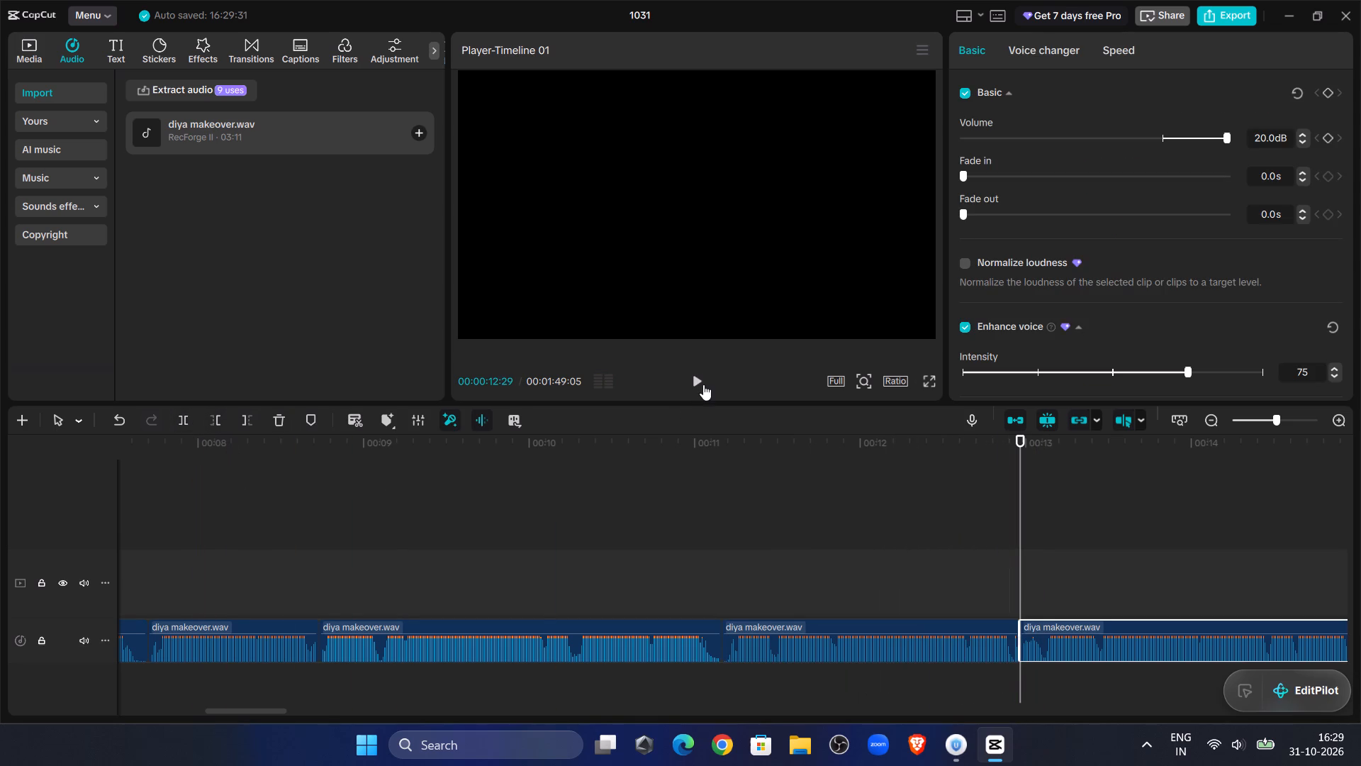
Trim the tenth segment's start to 00:00:13:03 and move it back against the ninth segment.
double_click(703, 384)
left_click(1045, 541)
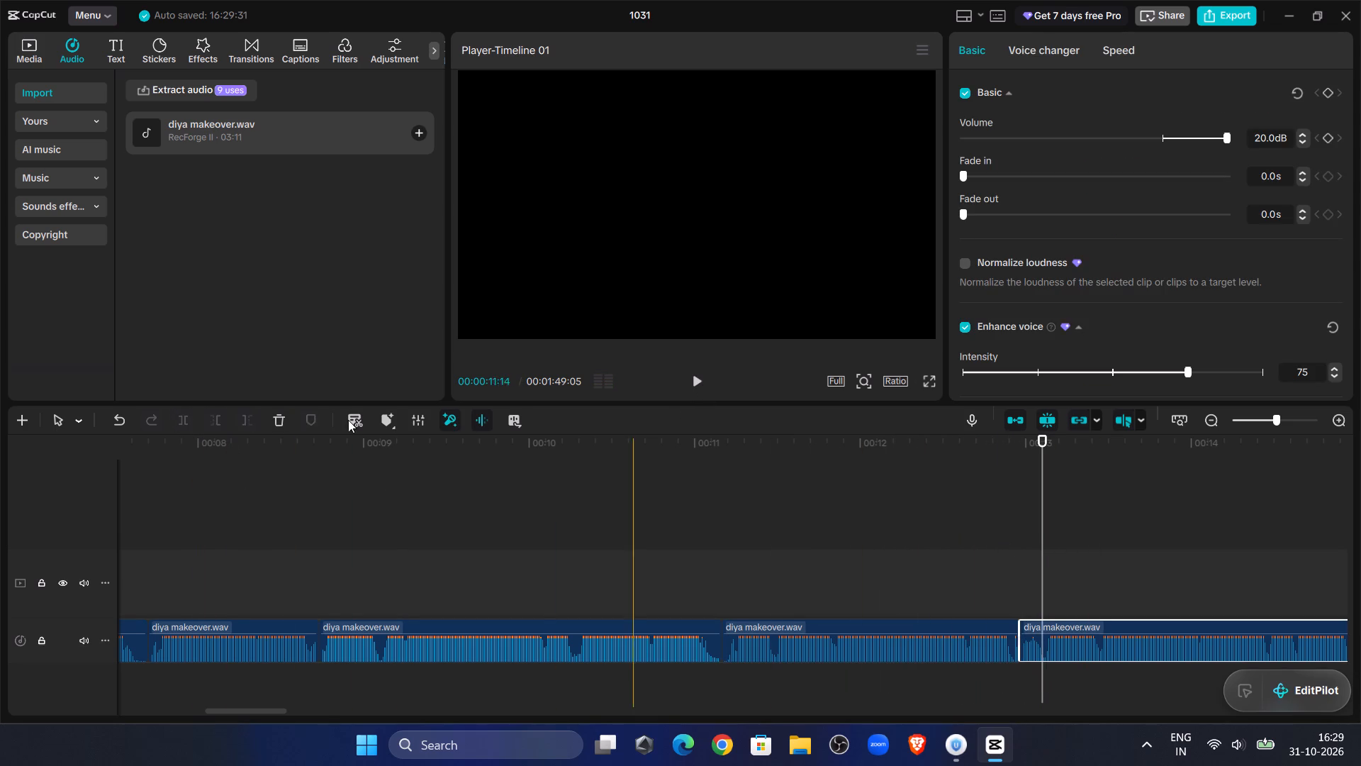
left_click(211, 424)
left_click_drag(1074, 627, 1060, 633)
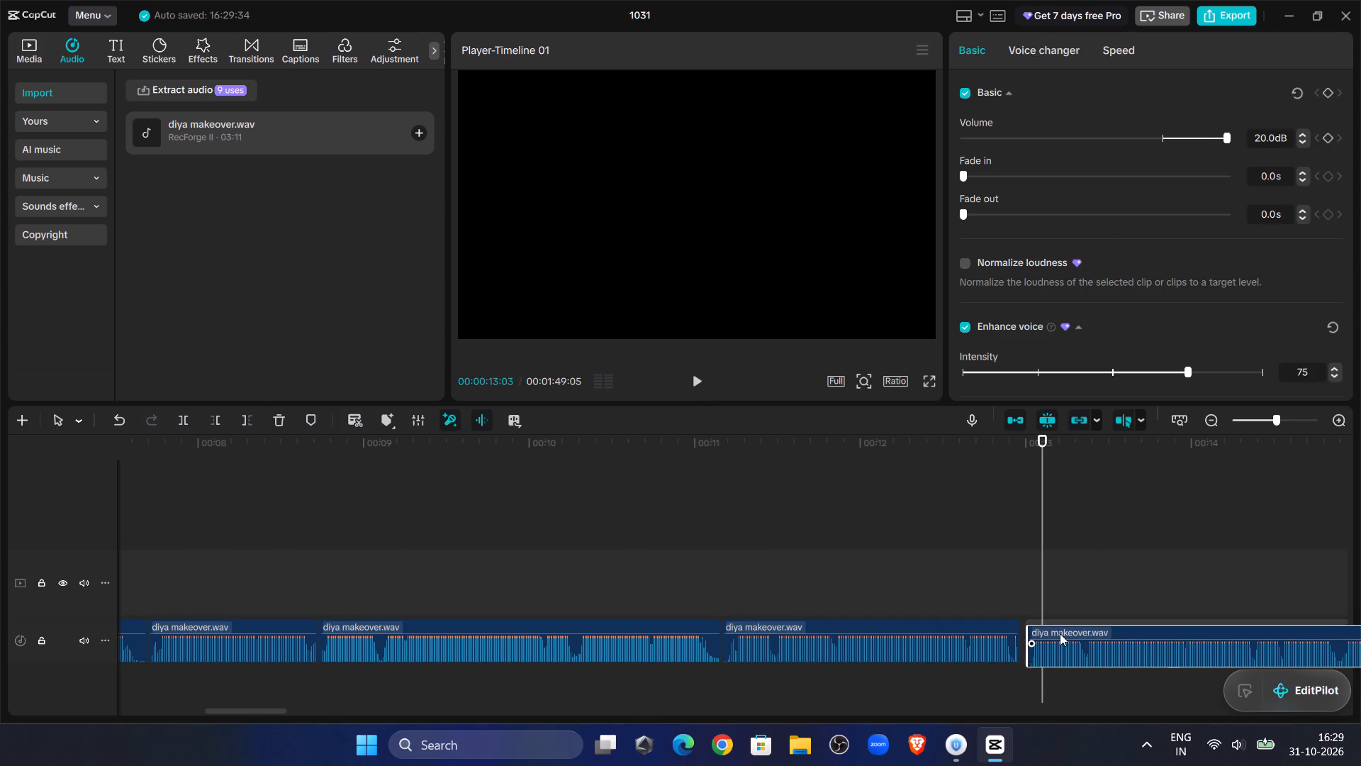
left_click_drag(1060, 633, 1053, 634)
Play the tenth segment and the repeated takes after it, up to about 00:00:37, to compare them.
left_click(957, 512)
left_click(704, 382)
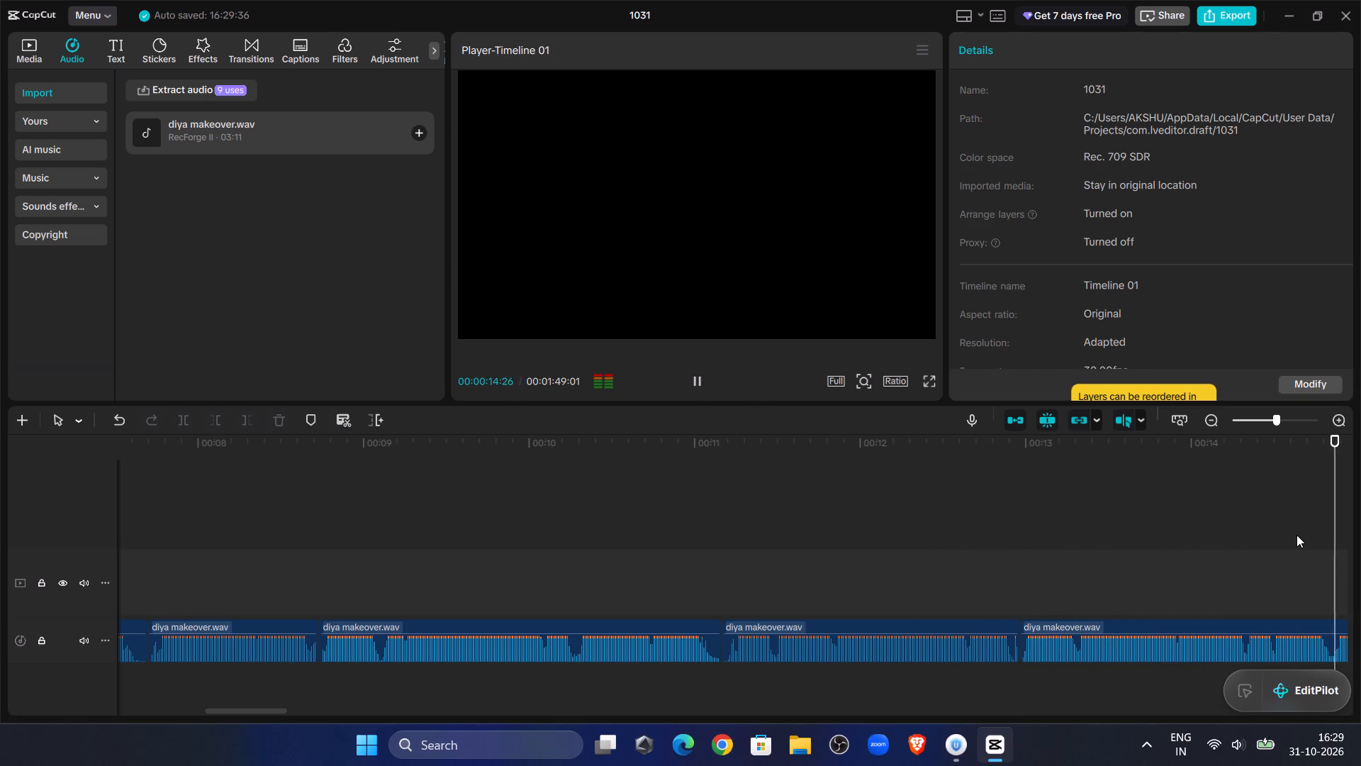
left_click(1218, 532)
left_click(251, 511)
left_click_drag(250, 511, 482, 633)
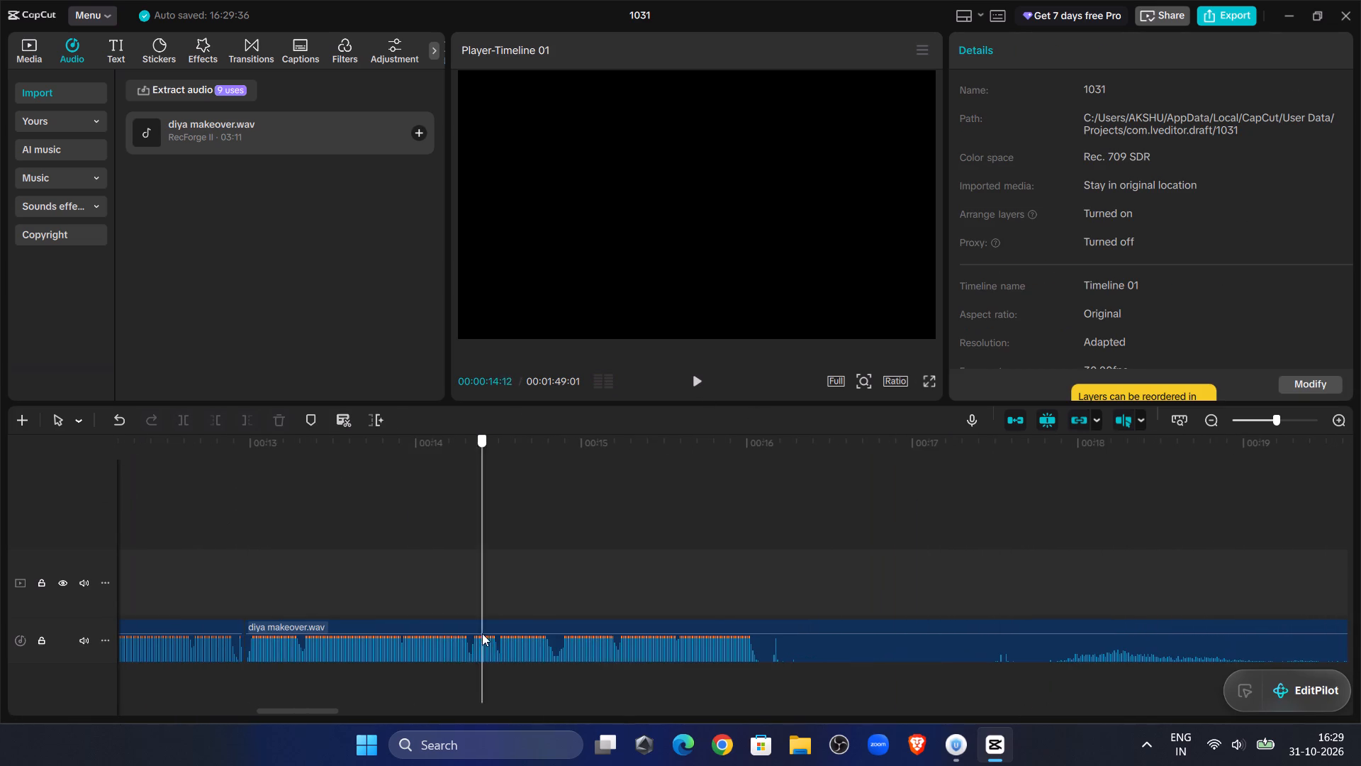
left_click_drag(482, 633, 445, 610)
left_click(686, 380)
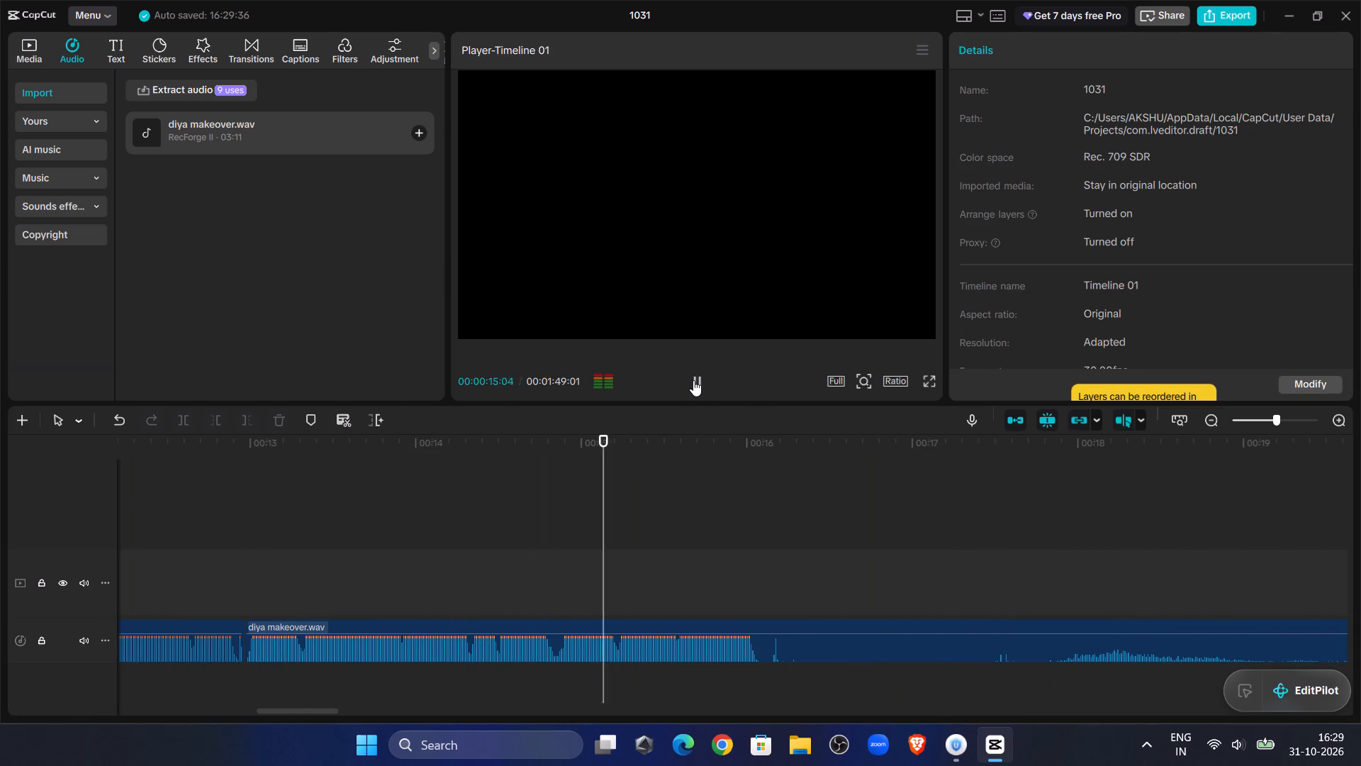
left_click(694, 381)
left_click(249, 560)
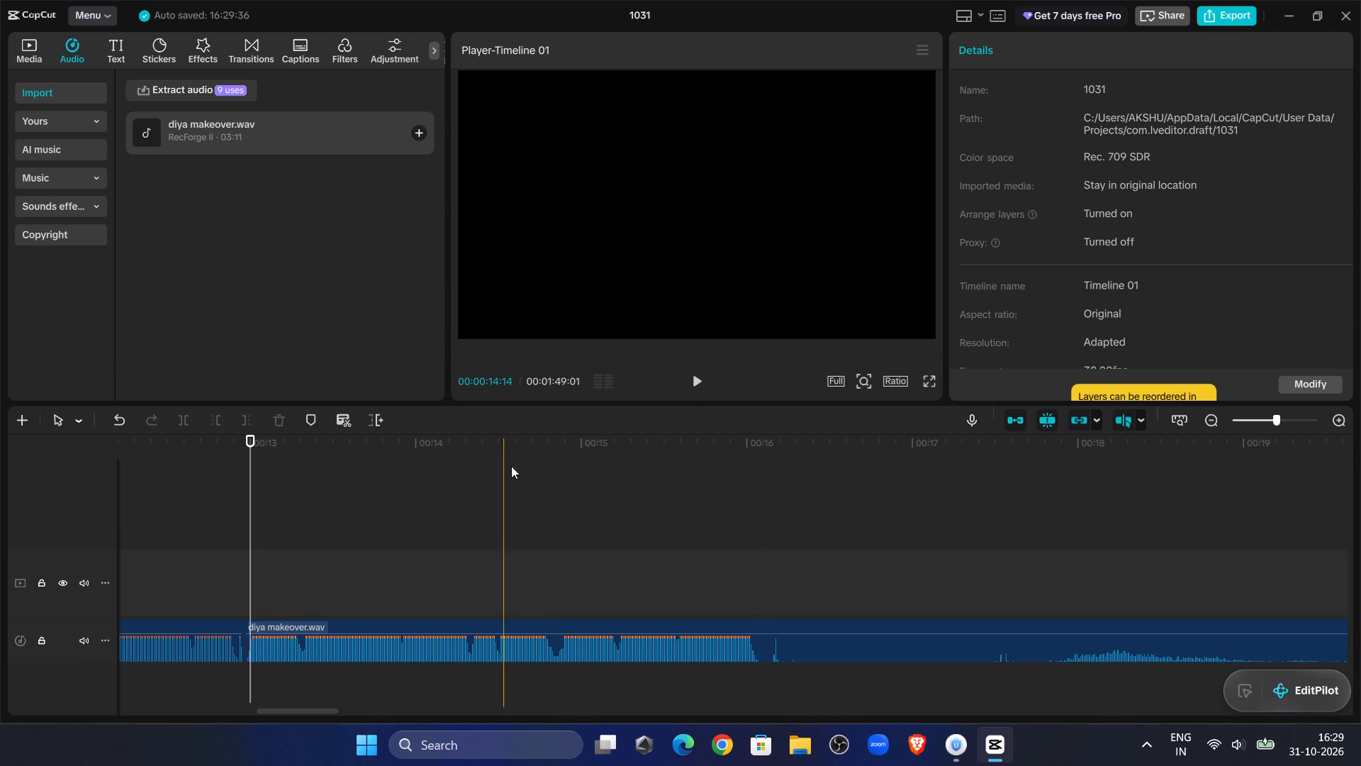
left_click(694, 387)
left_click(696, 387)
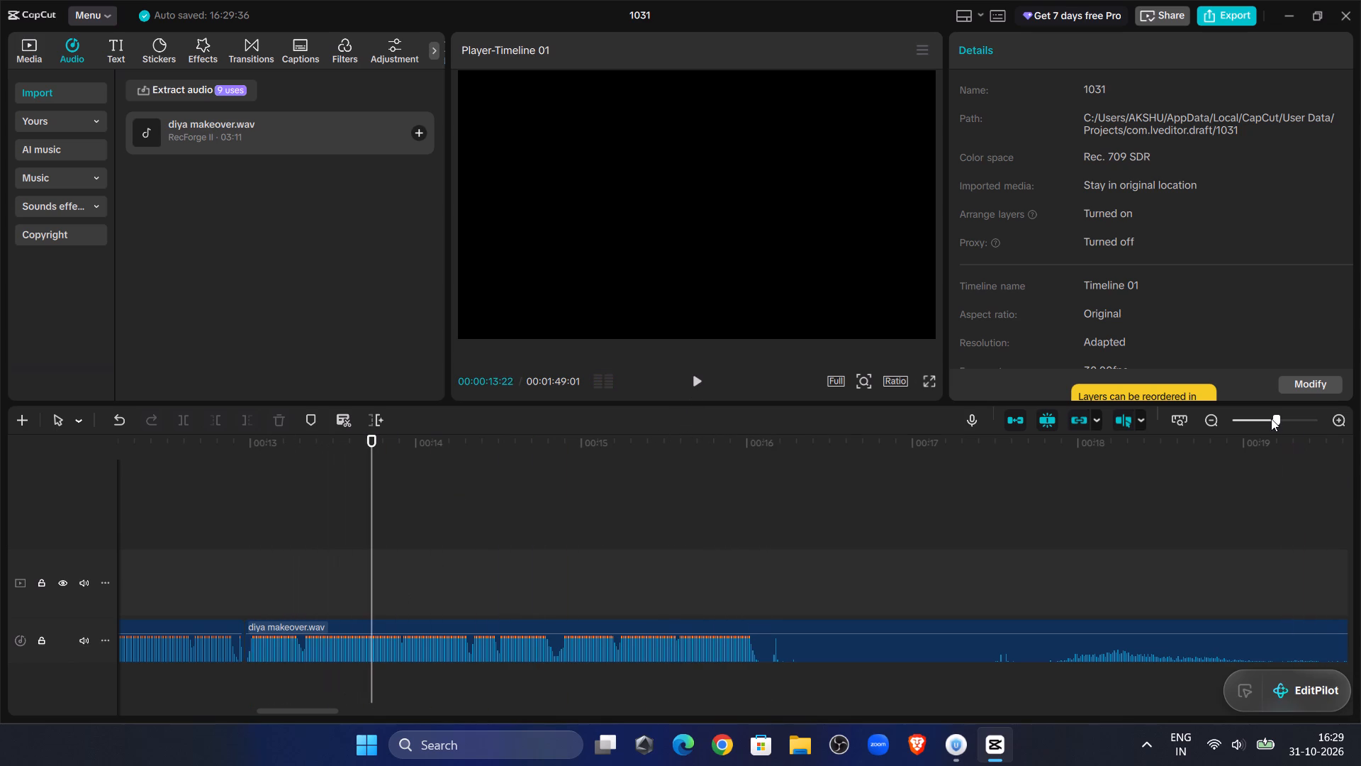
left_click(1262, 421)
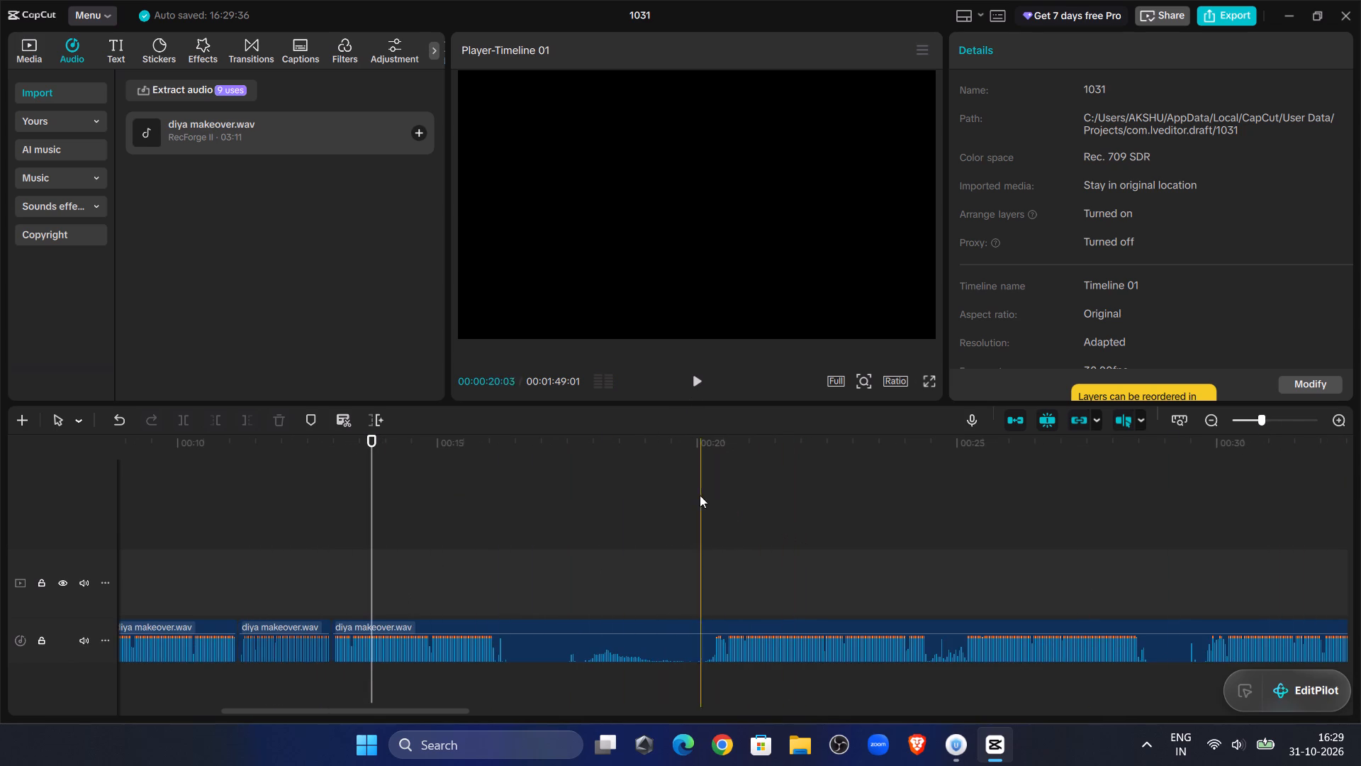
left_click(700, 495)
left_click(712, 382)
left_click(705, 382)
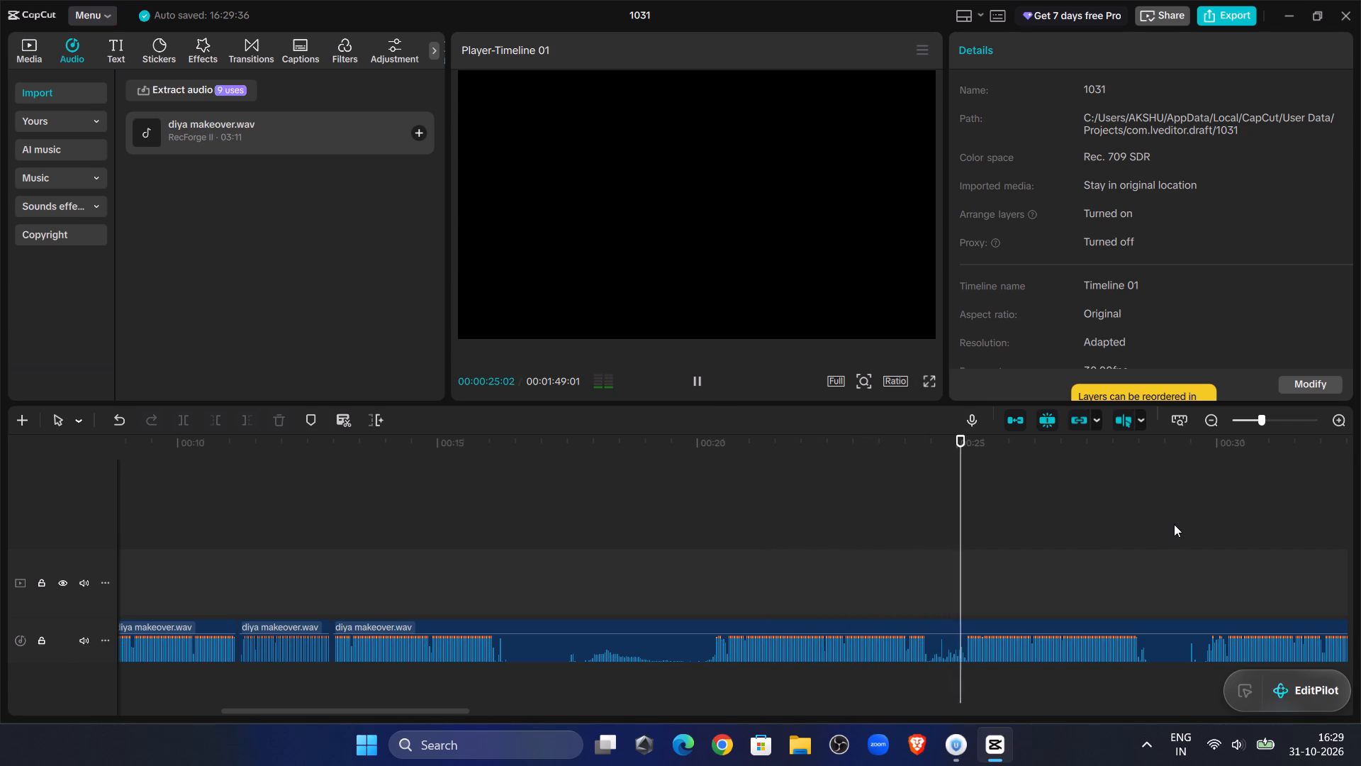
left_click_drag(382, 710, 388, 710)
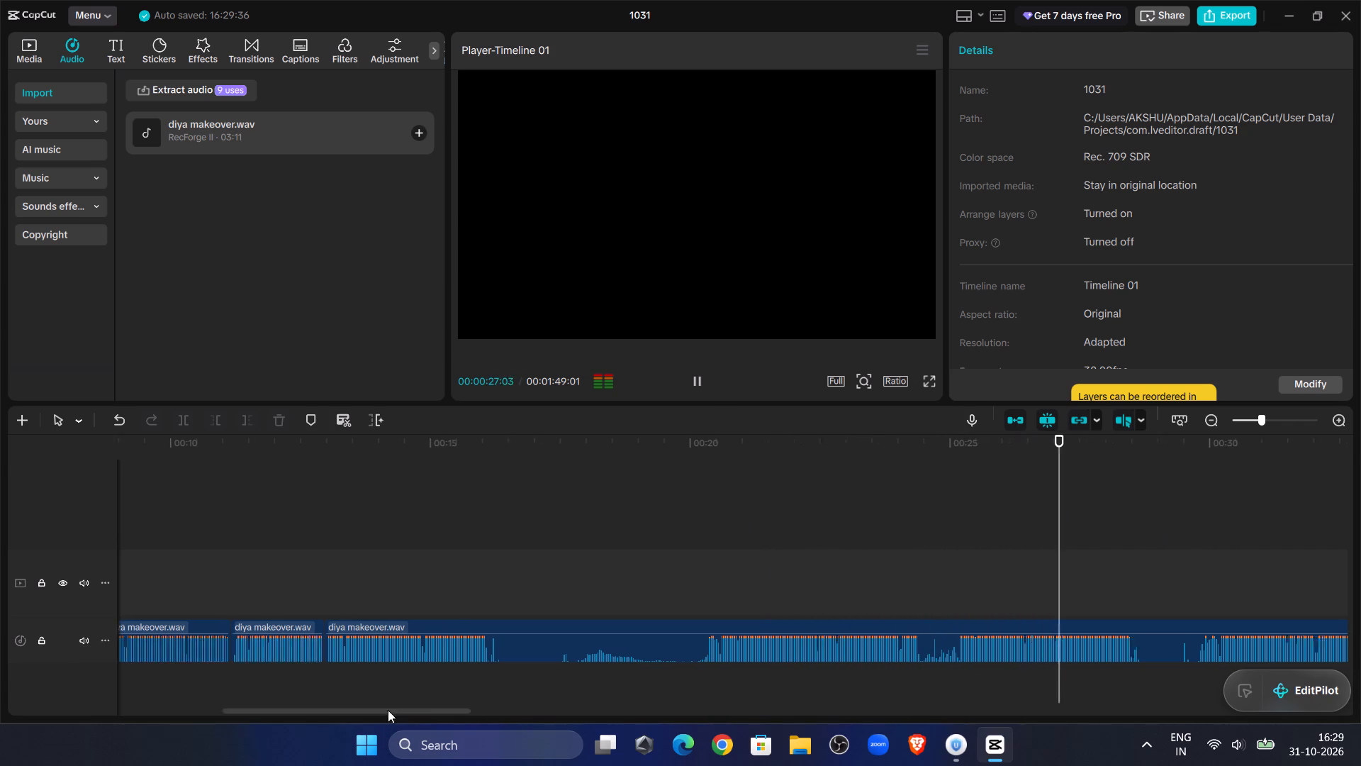
left_click_drag(388, 710, 435, 701)
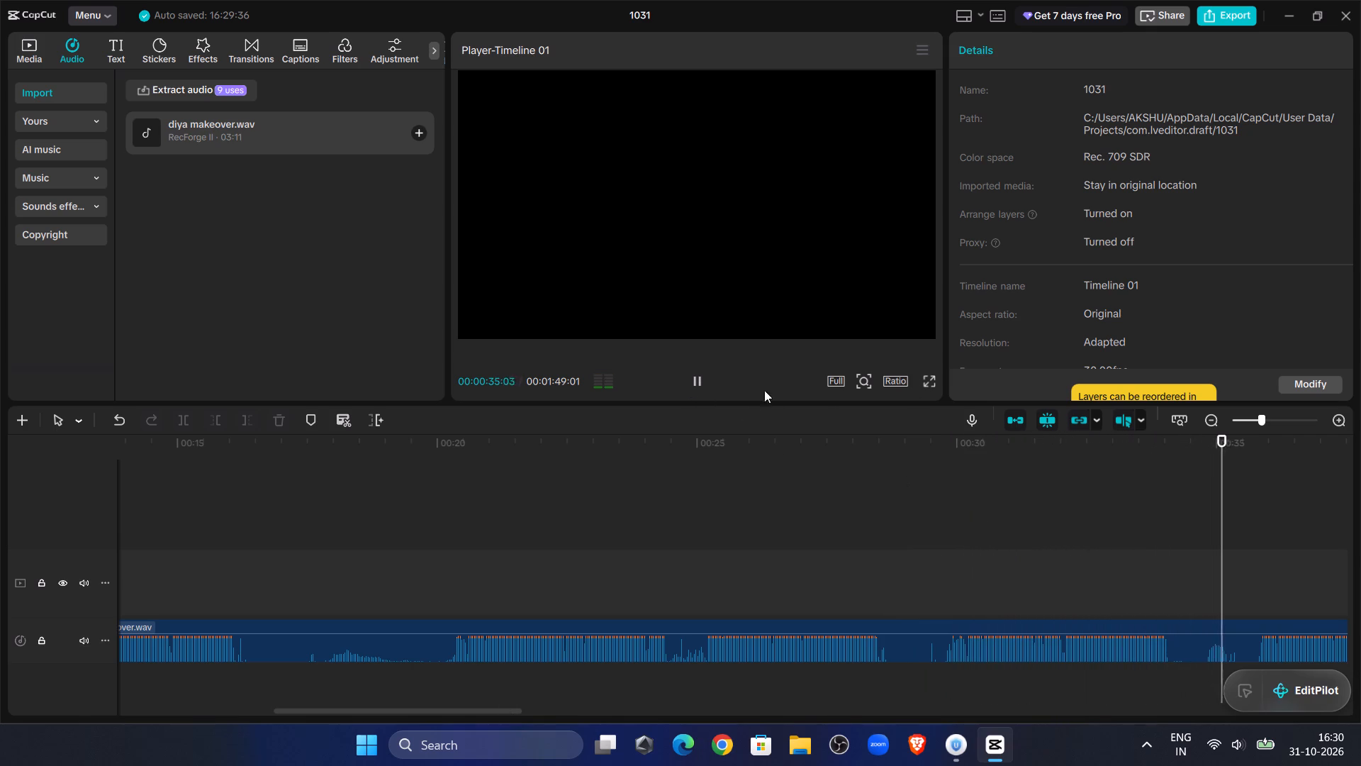
Trim the tenth segment's start to 00:00:35:23, dropping the earlier takes, and move it back against the ninth segment.
left_click(1237, 557)
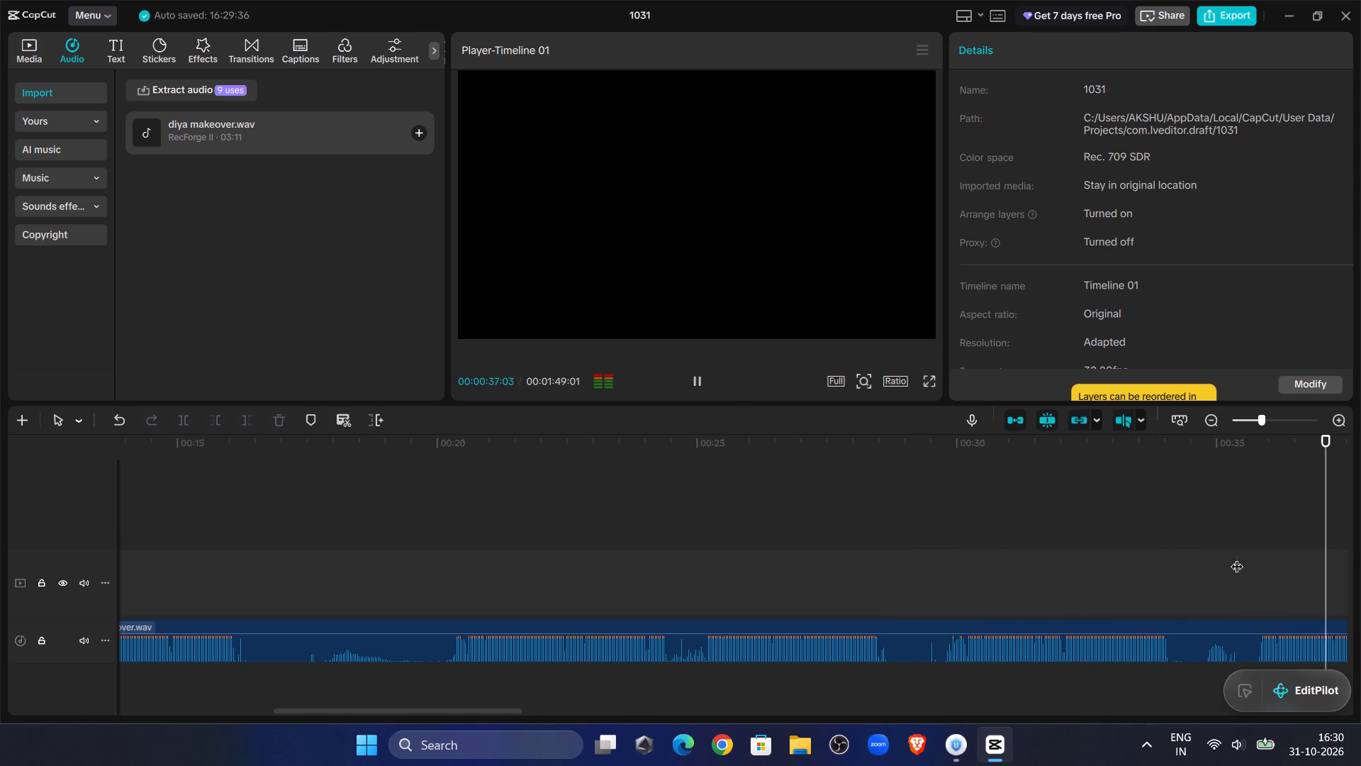
left_click_drag(1237, 557, 1257, 574)
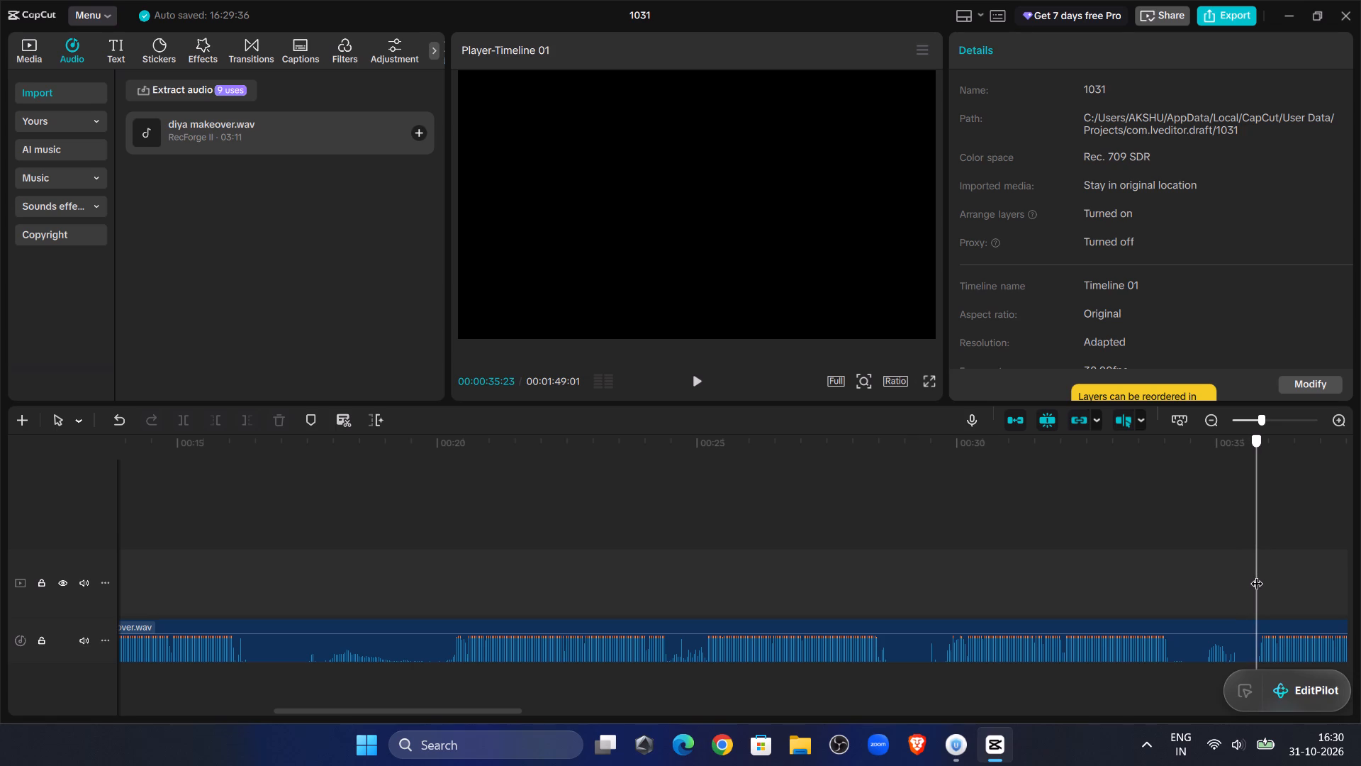
left_click_drag(1257, 574, 1256, 574)
left_click(1229, 637)
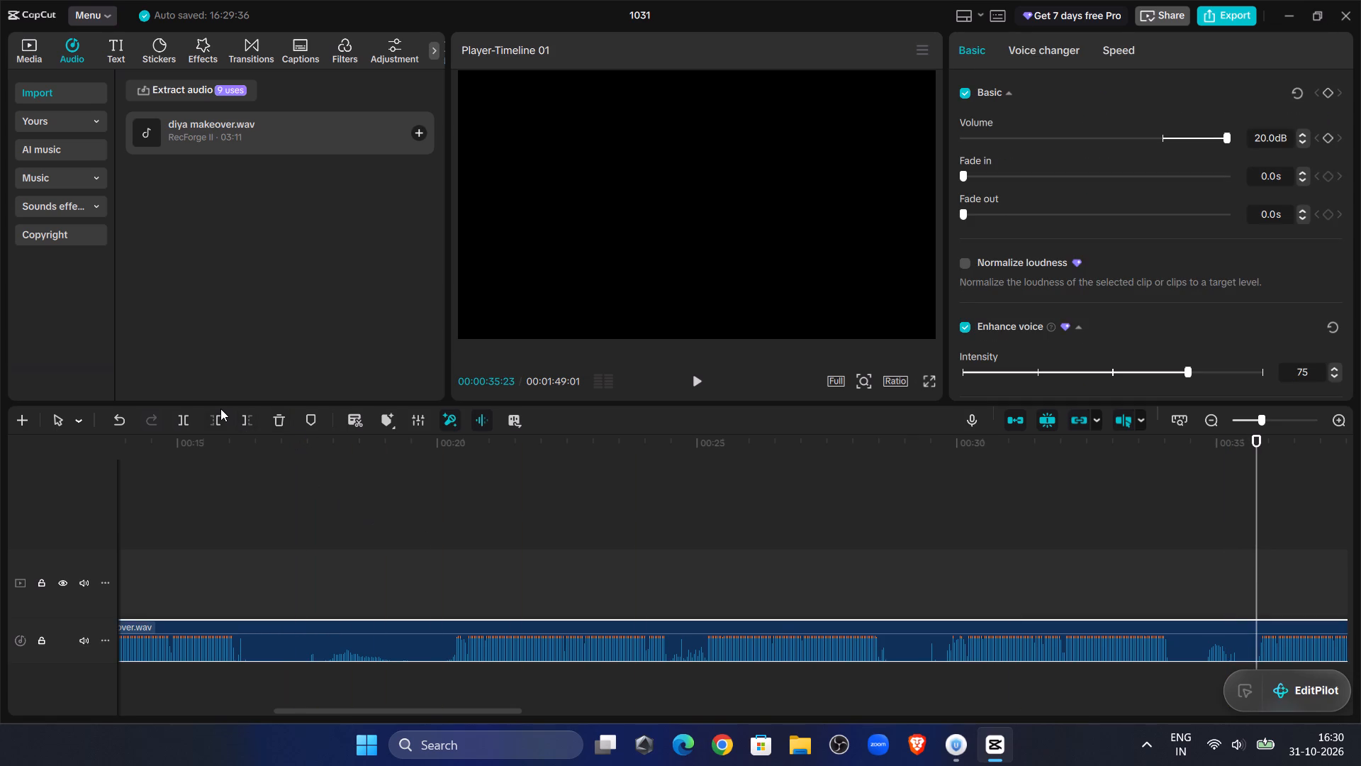
left_click(220, 409)
left_click(220, 415)
left_click_drag(1291, 622, 1248, 621)
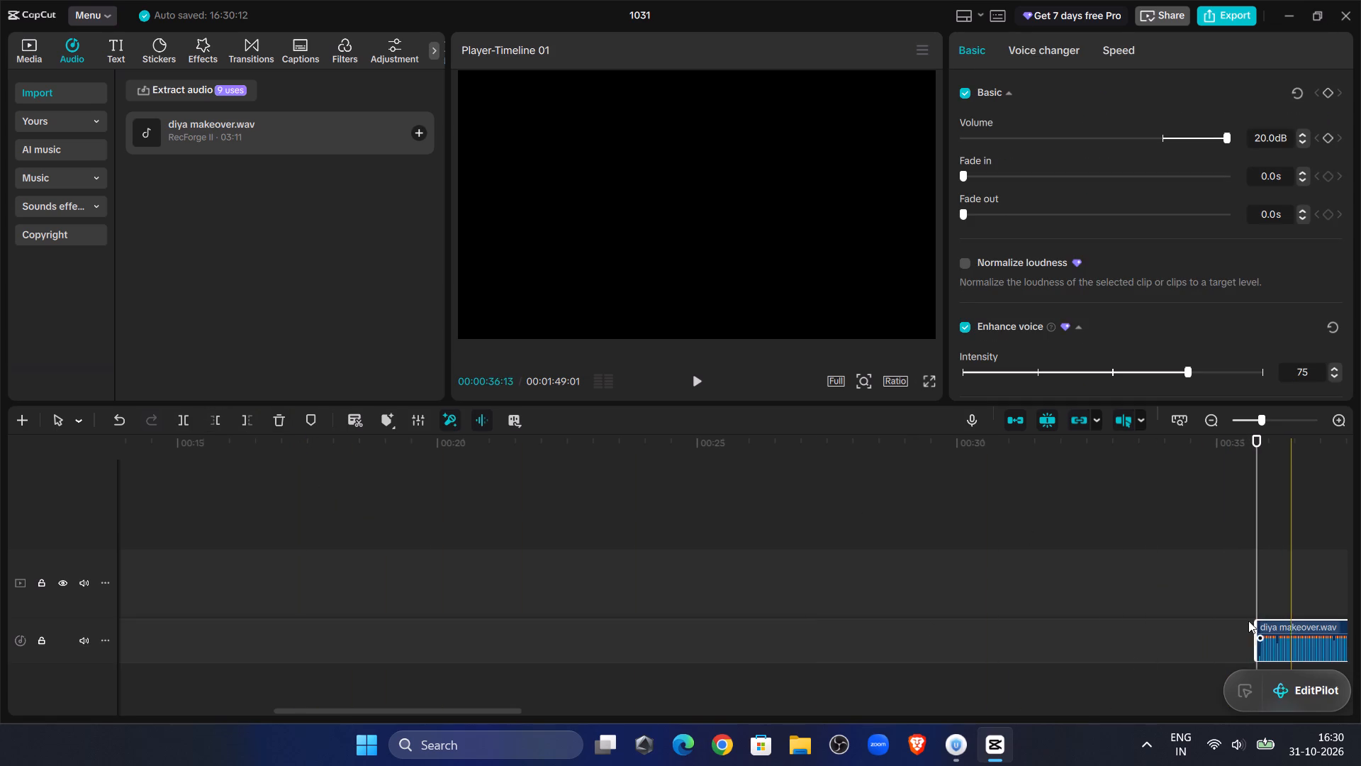
left_click_drag(1248, 621, 466, 625)
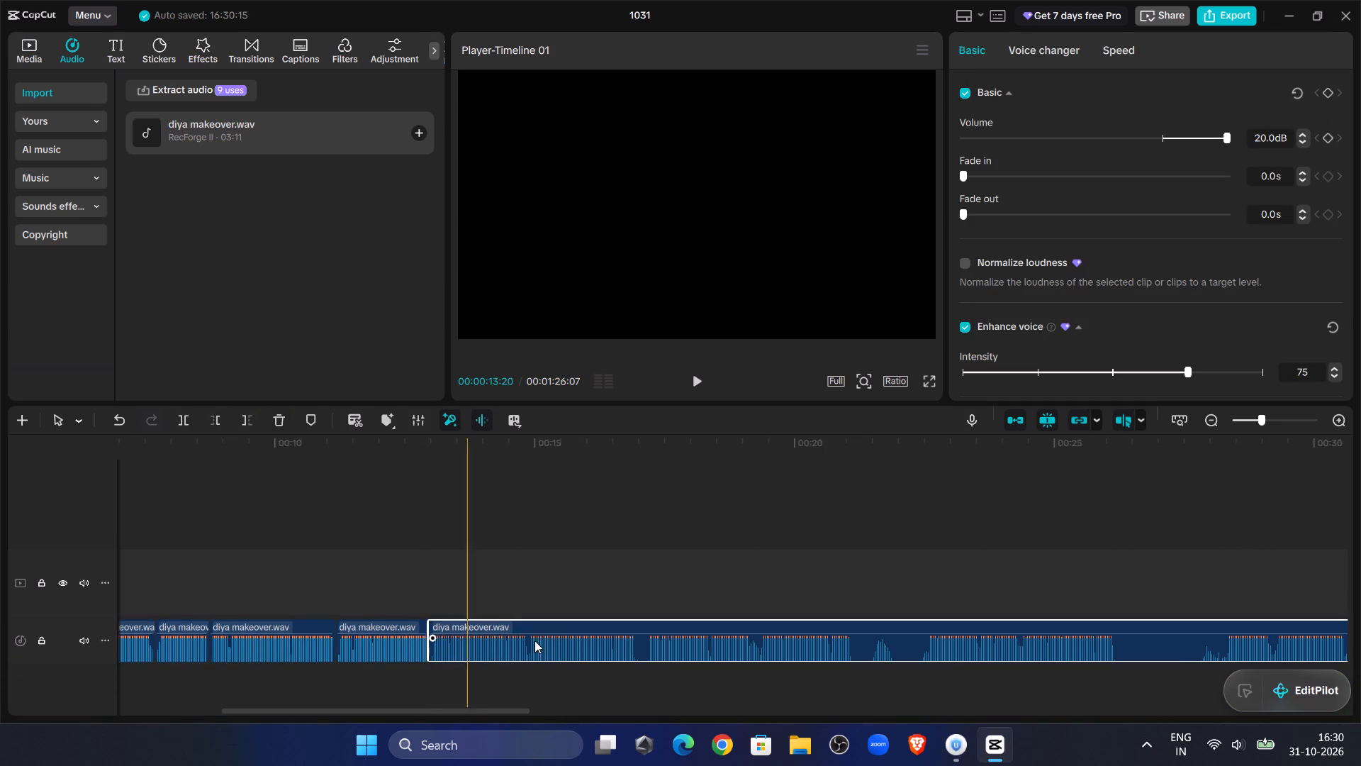
Play the tenth segment and split it at 00:00:17:00, in the pause after its phrase.
left_click(413, 555)
left_click(706, 389)
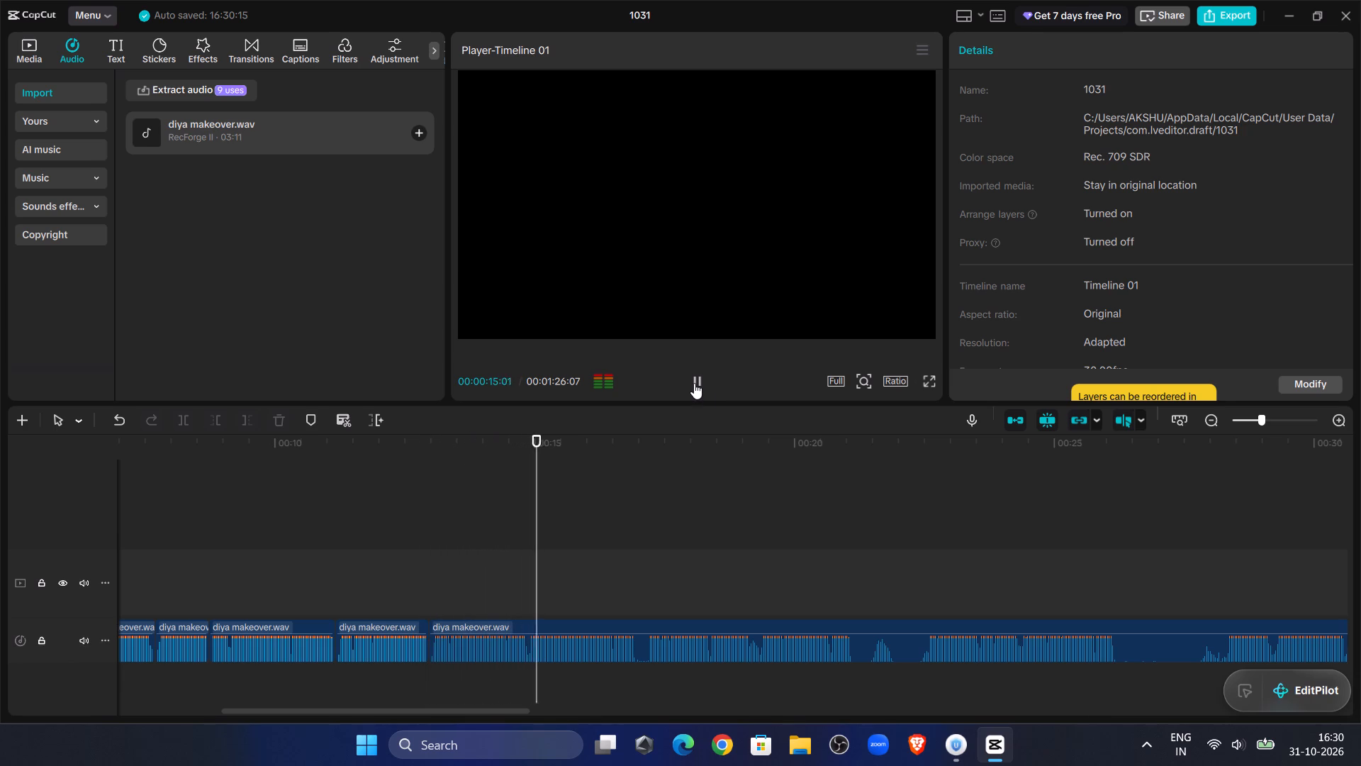
left_click(694, 383)
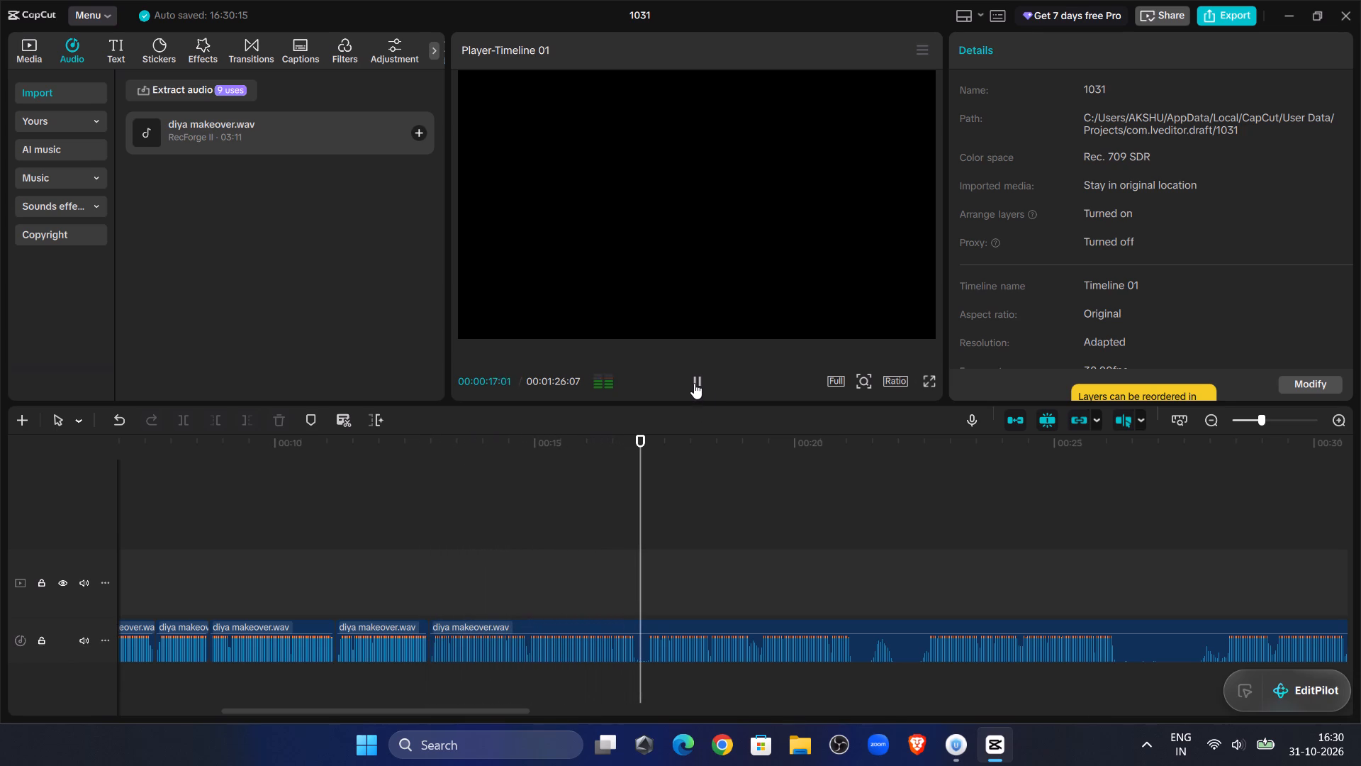
left_click(641, 614)
left_click(637, 635)
left_click(191, 418)
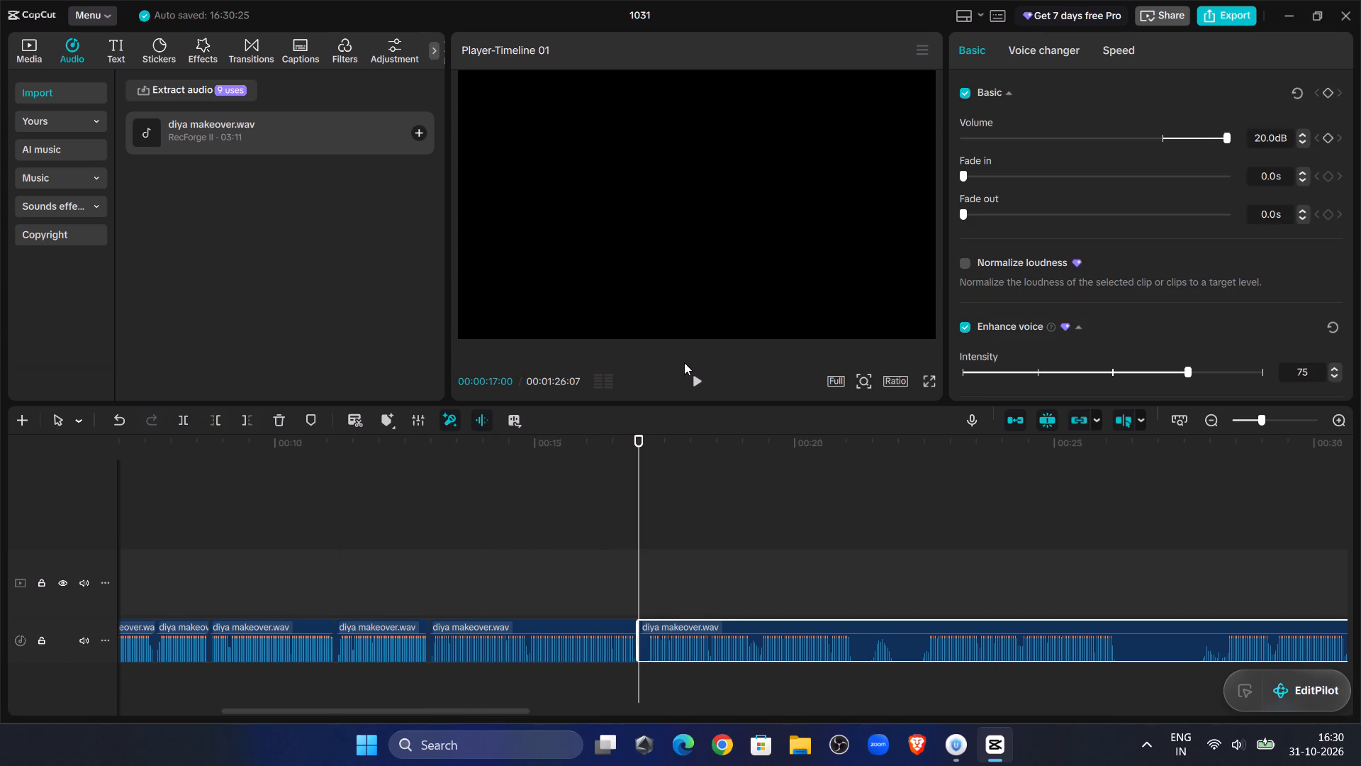
Play the eleventh segment's opening take and the take starting near 00:00:22:17 to compare them.
left_click(700, 379)
left_click(651, 556)
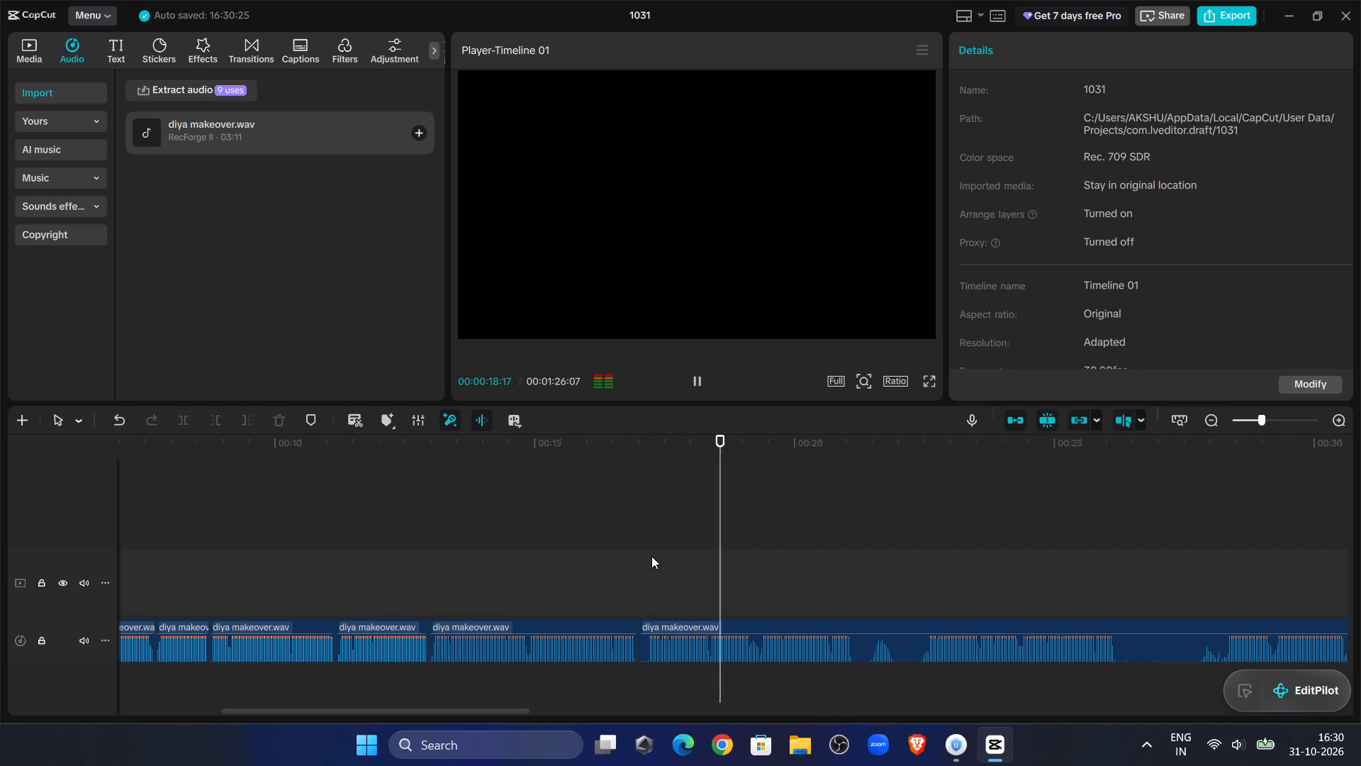
left_click(707, 376)
left_click(703, 377)
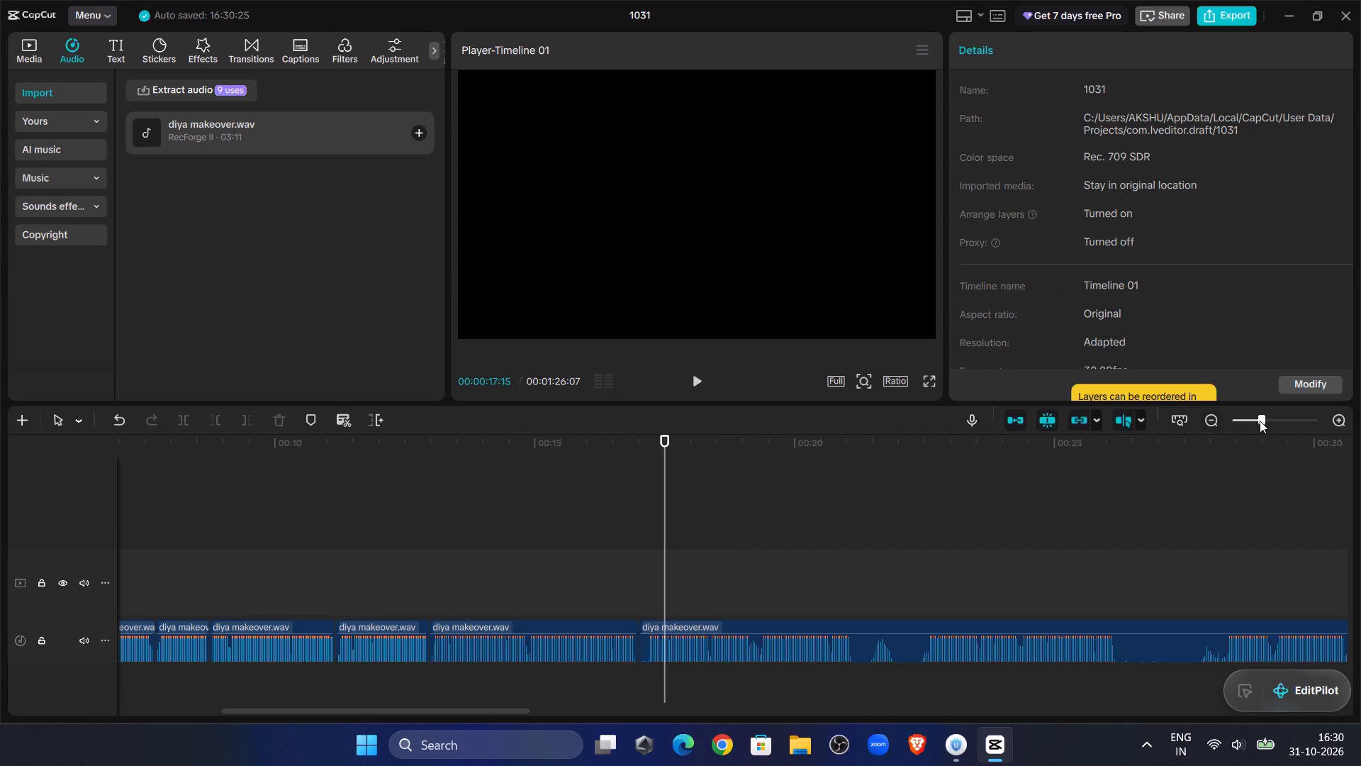
left_click(721, 366)
left_click(705, 375)
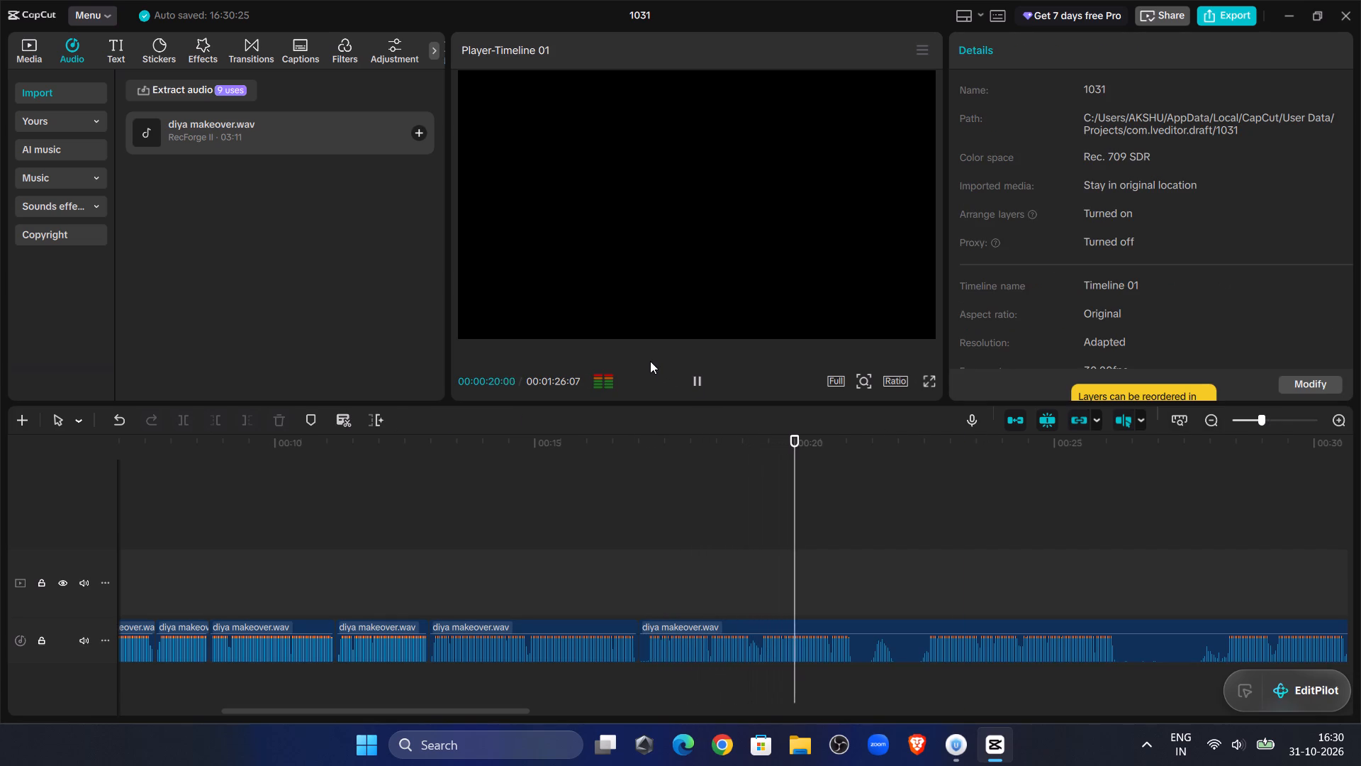
left_click(696, 378)
left_click(639, 511)
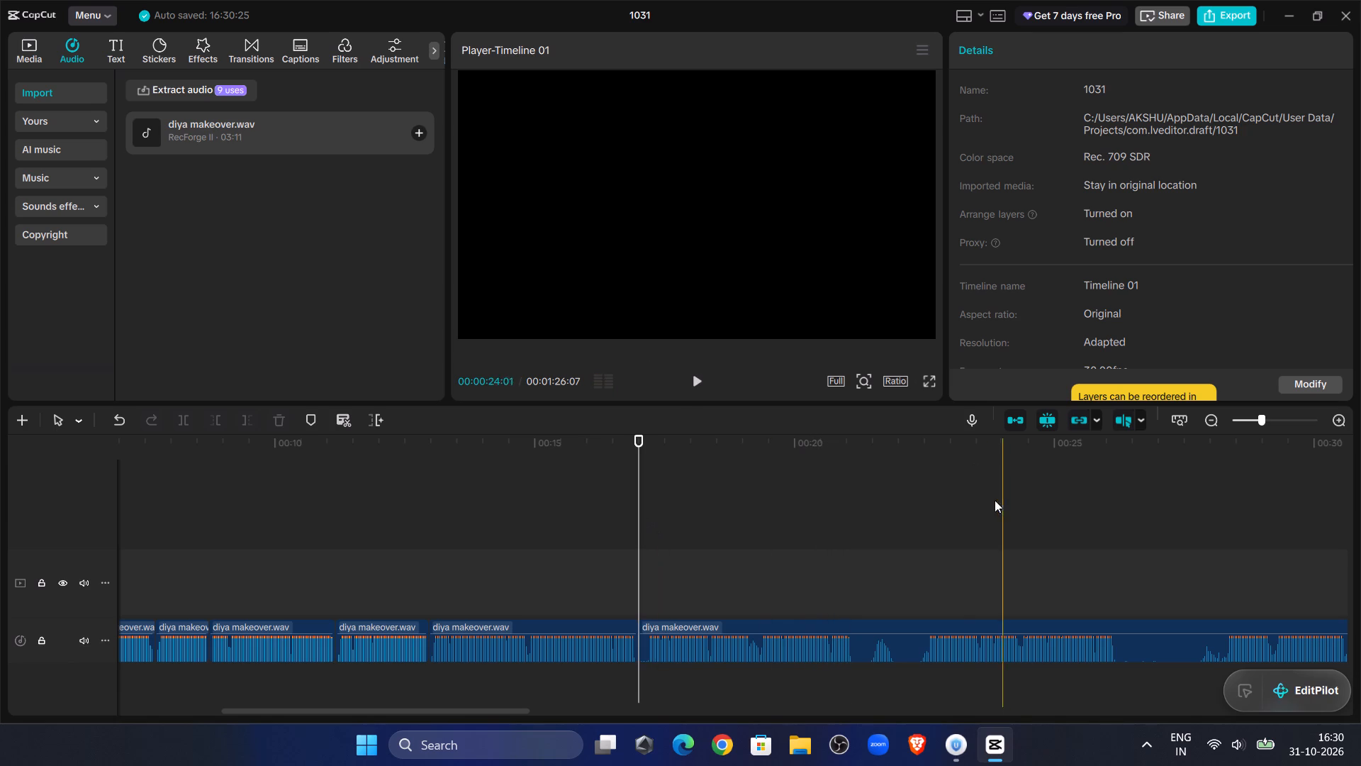
left_click(921, 518)
left_click(697, 382)
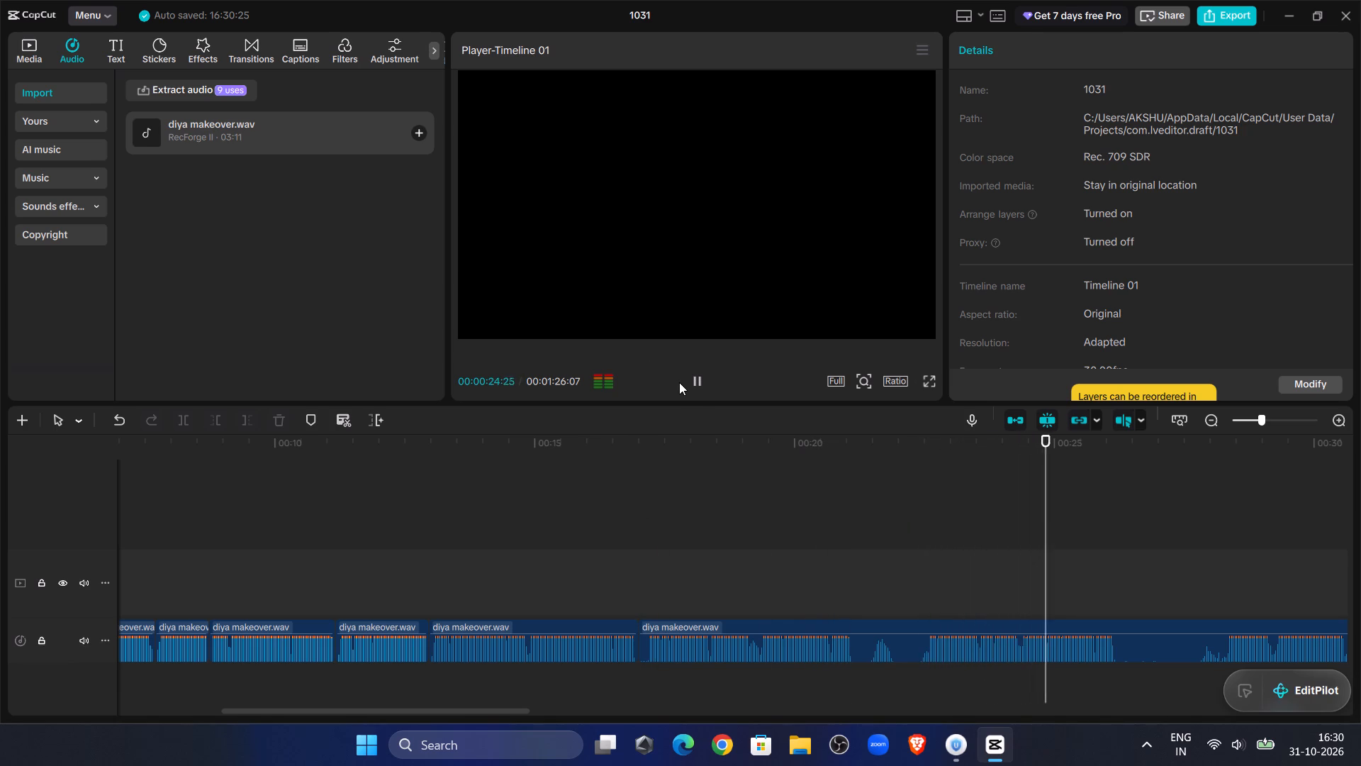
Trim the eleventh segment's start to 00:00:22:17, dropping the earlier take, and move it back against the tenth segment.
left_click(927, 523)
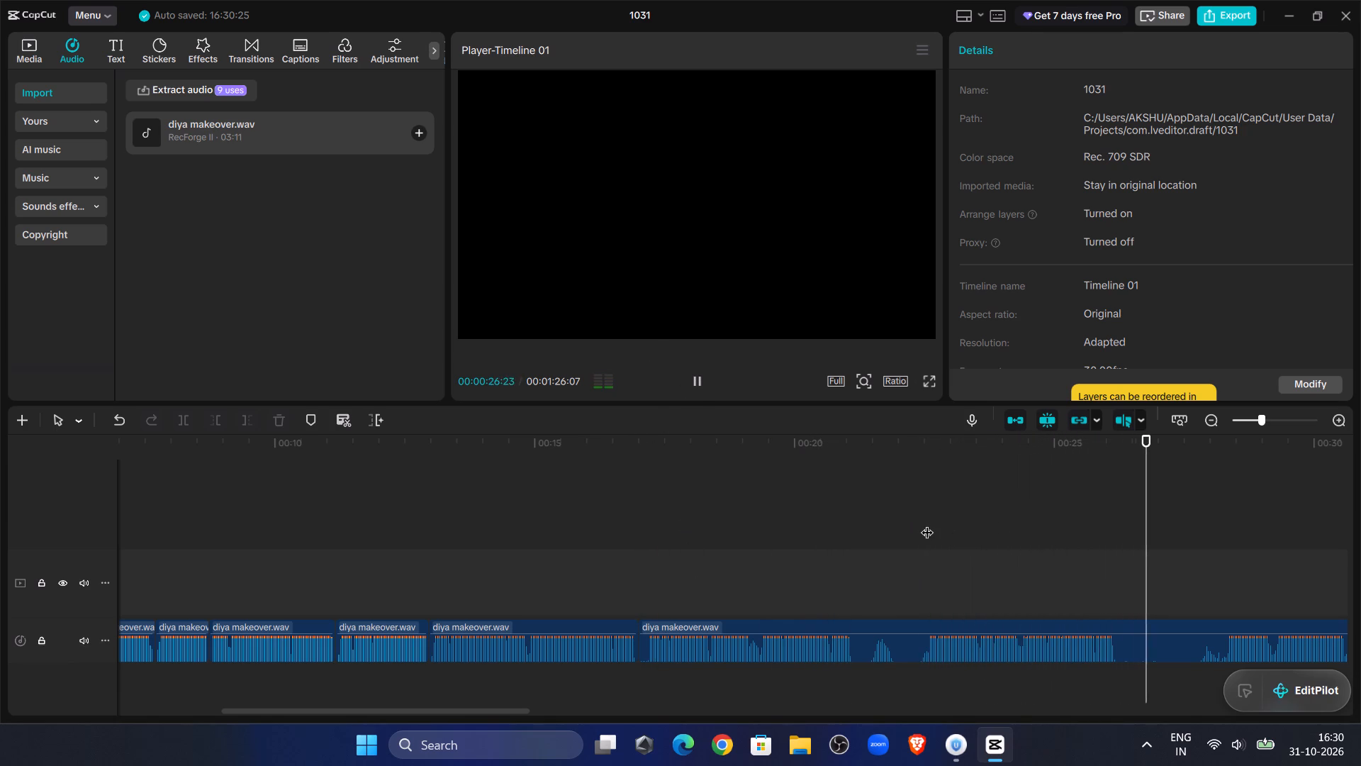
left_click(1046, 653)
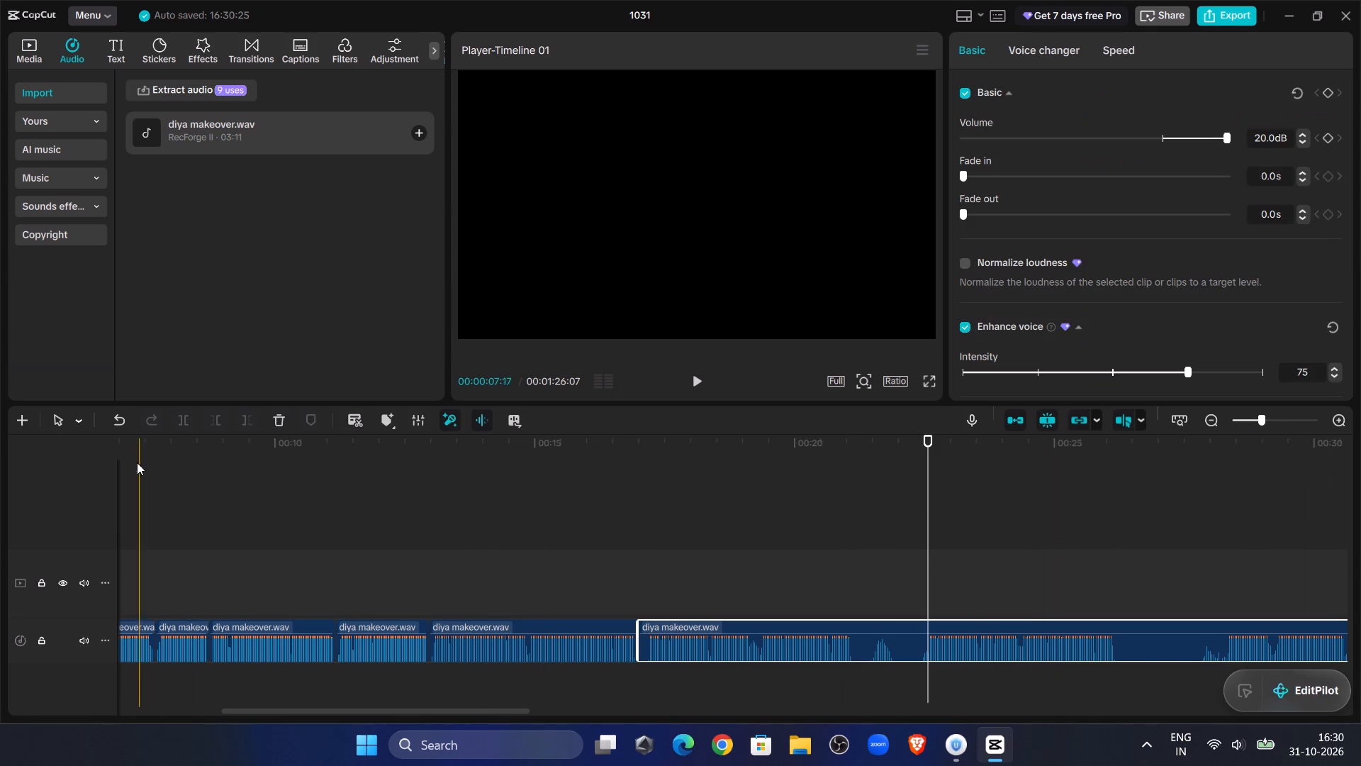
left_click(215, 413)
left_click_drag(956, 627, 681, 637)
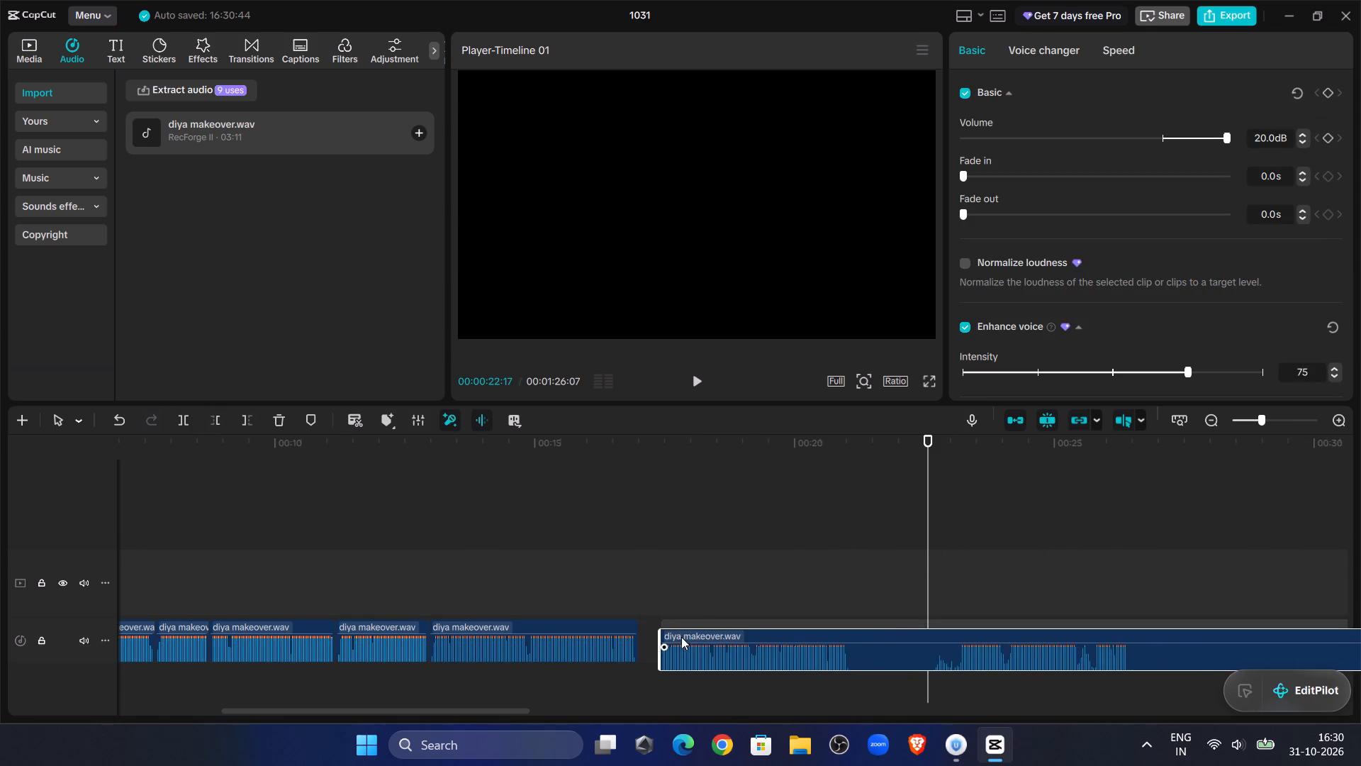
left_click_drag(681, 637, 670, 640)
Play across the join into the eleventh segment and split it at 00:00:18:24, between its two phrases.
left_click(610, 555)
left_click(702, 379)
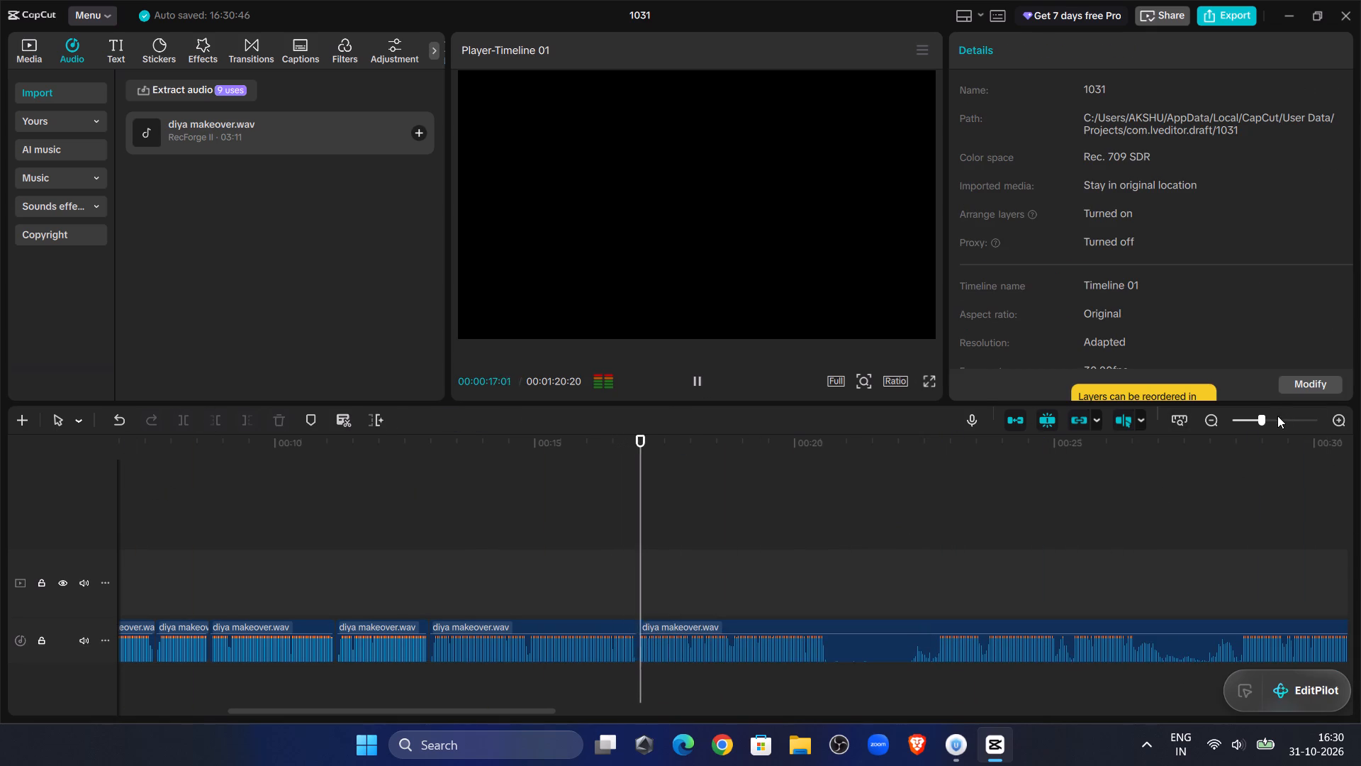
left_click(1277, 422)
left_click(692, 379)
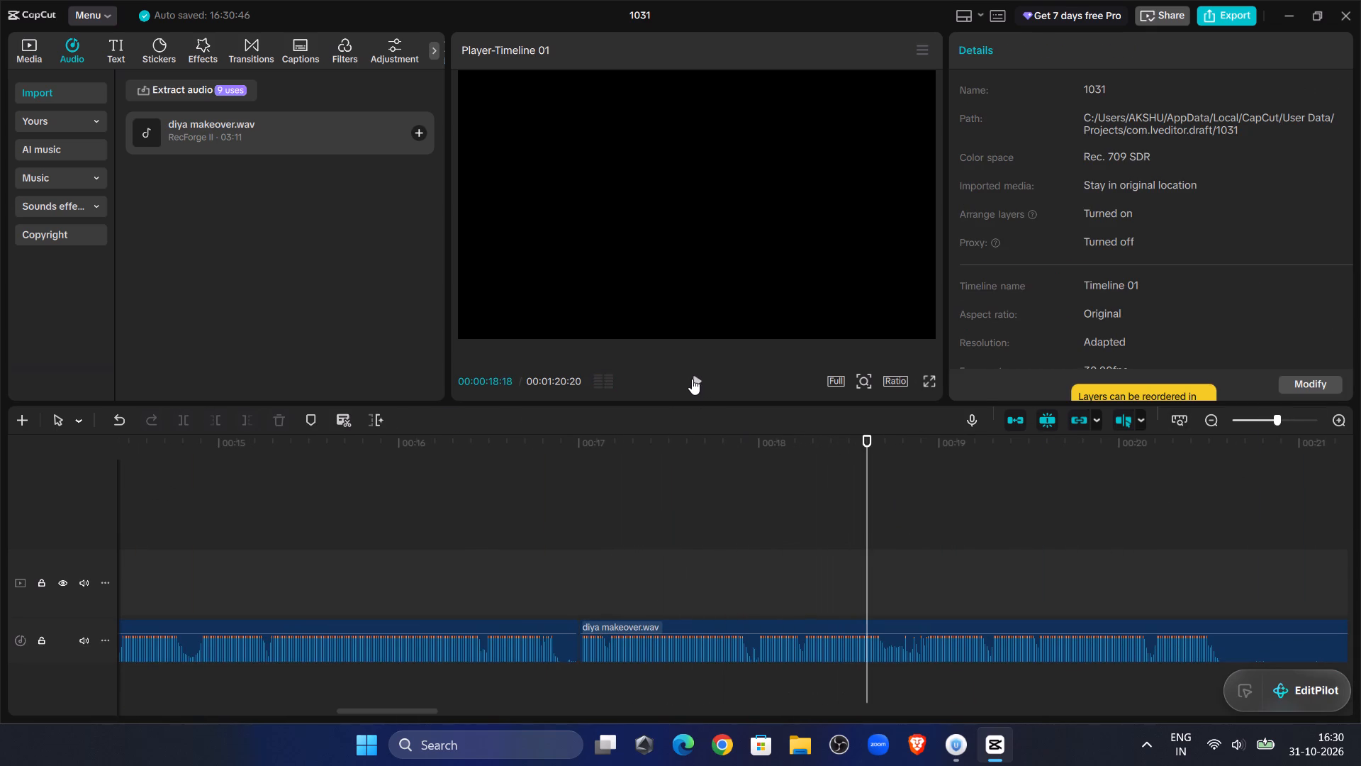
double_click(692, 379)
left_click(865, 632)
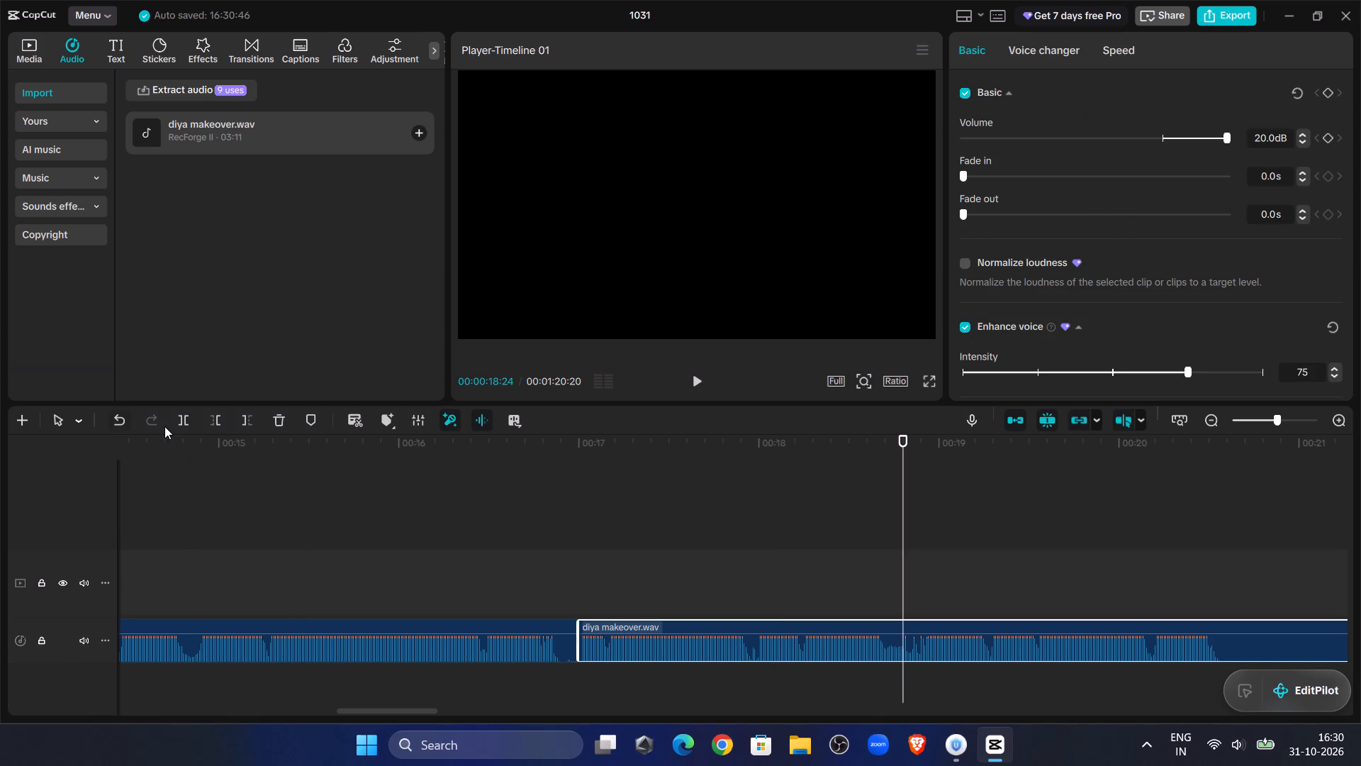
left_click(185, 415)
Trim the twelfth segment's start to 00:00:18:25 and move it back against the eleventh segment.
left_click(681, 388)
left_click(693, 375)
left_click(696, 375)
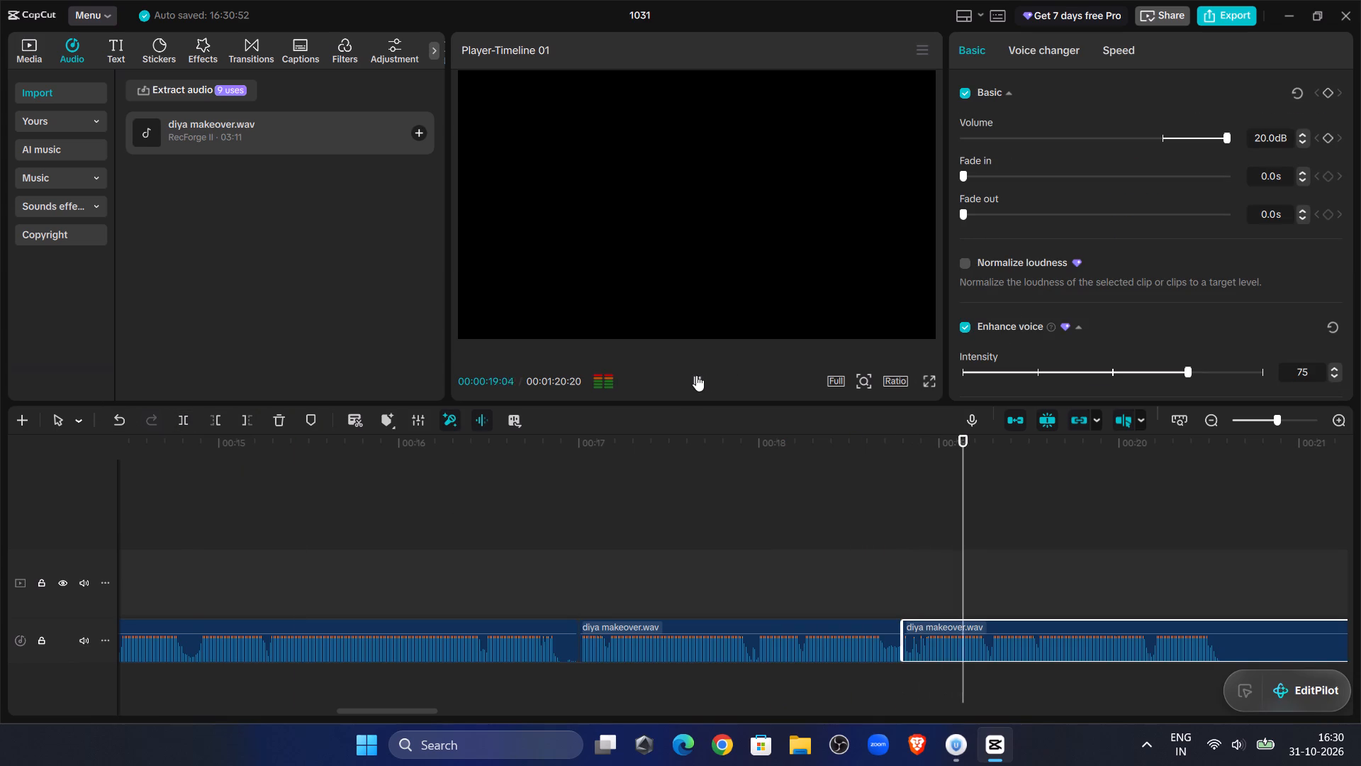
left_click(911, 563)
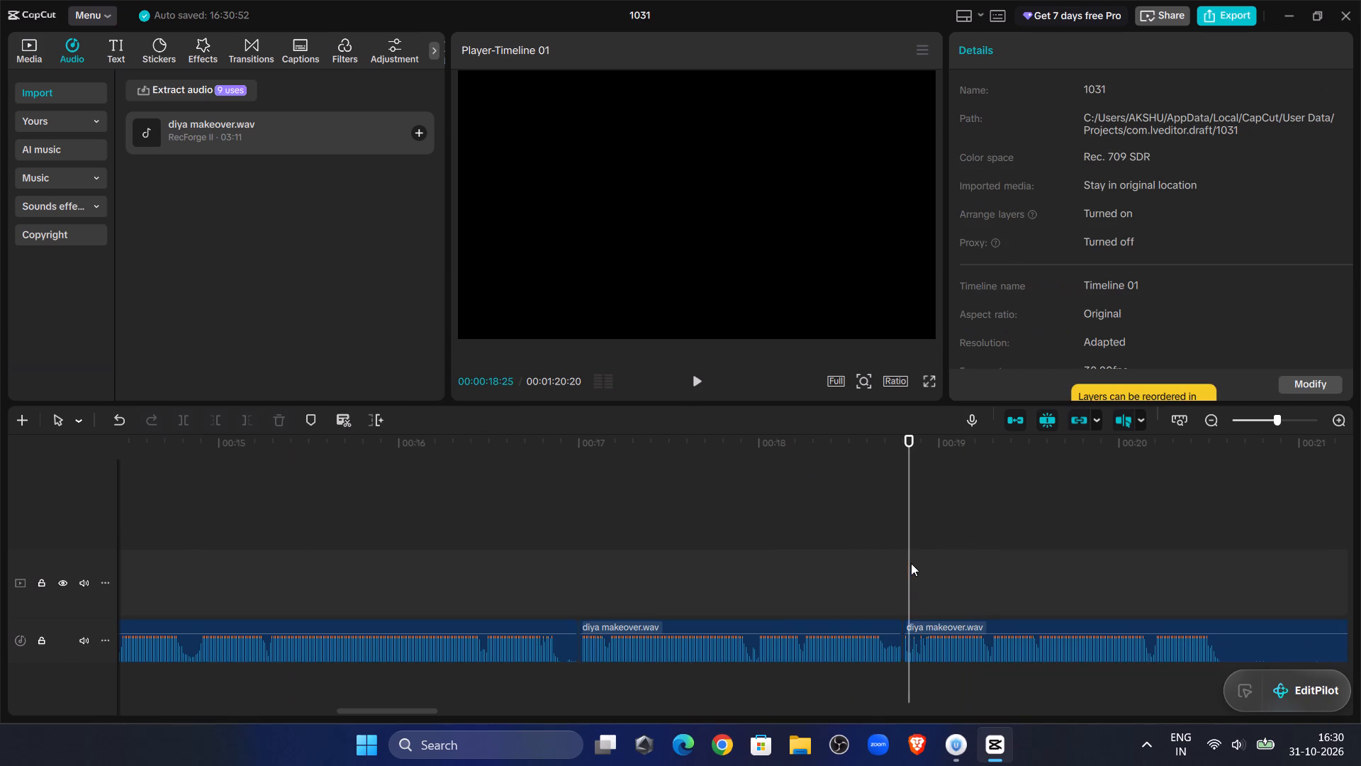
left_click(926, 638)
left_click(220, 422)
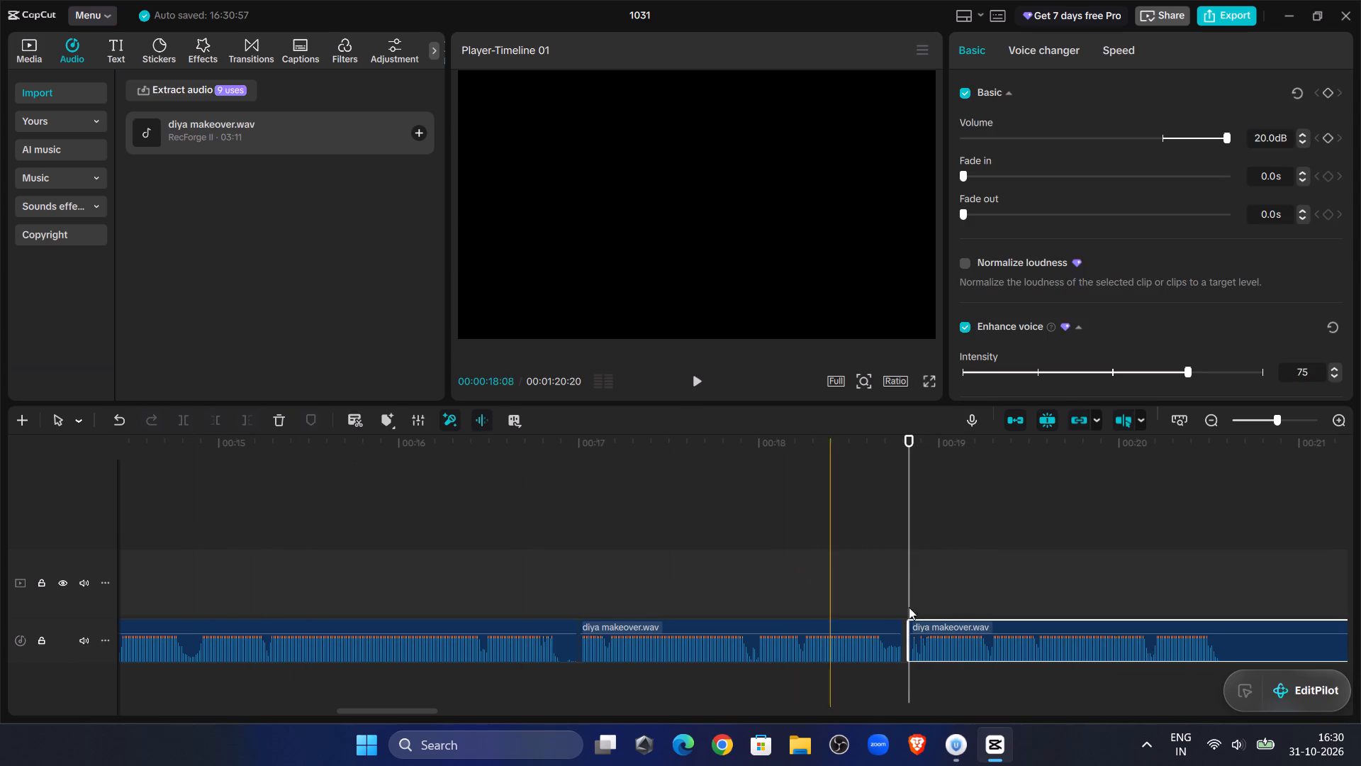
left_click_drag(929, 624, 921, 627)
Play the end of the tenth segment and trim its end to 00:00:16:28 to cut the trailing pause.
left_click(332, 475)
left_click(695, 377)
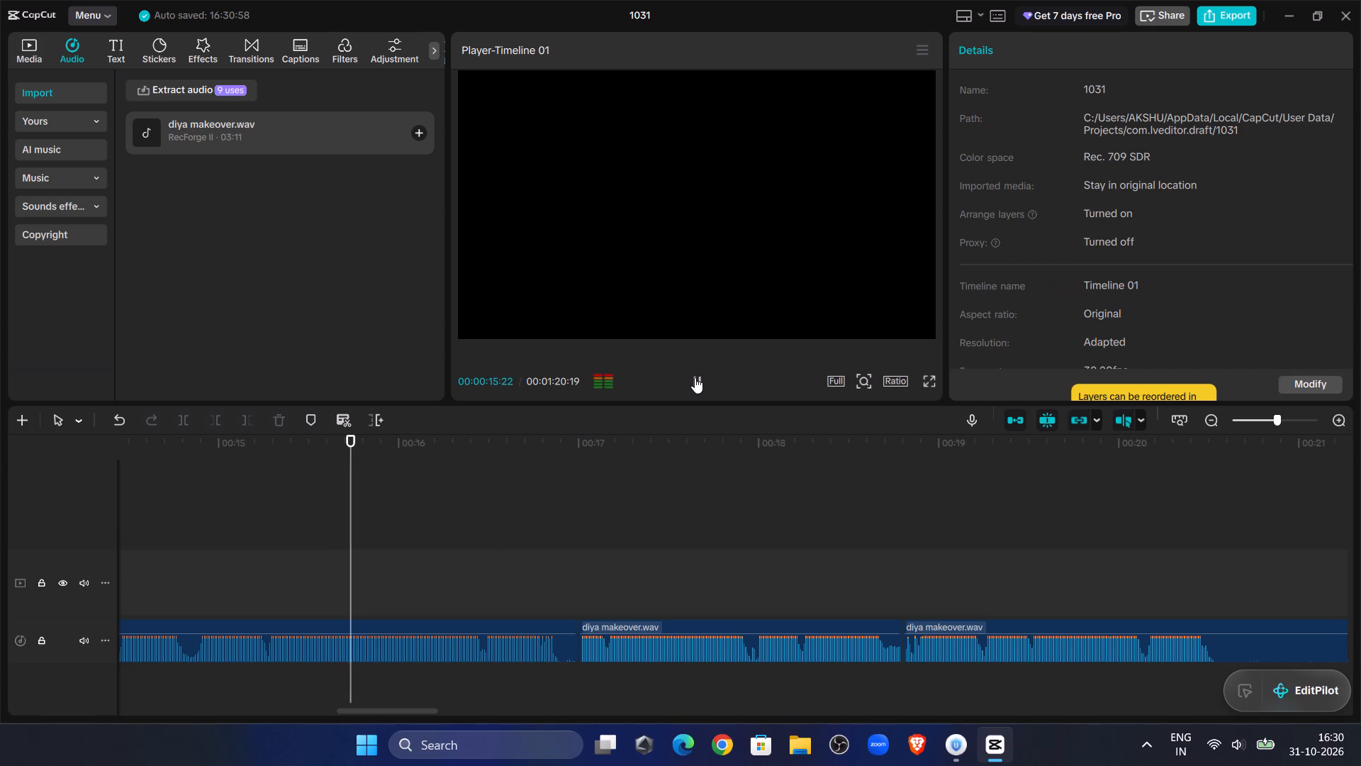
left_click(573, 518)
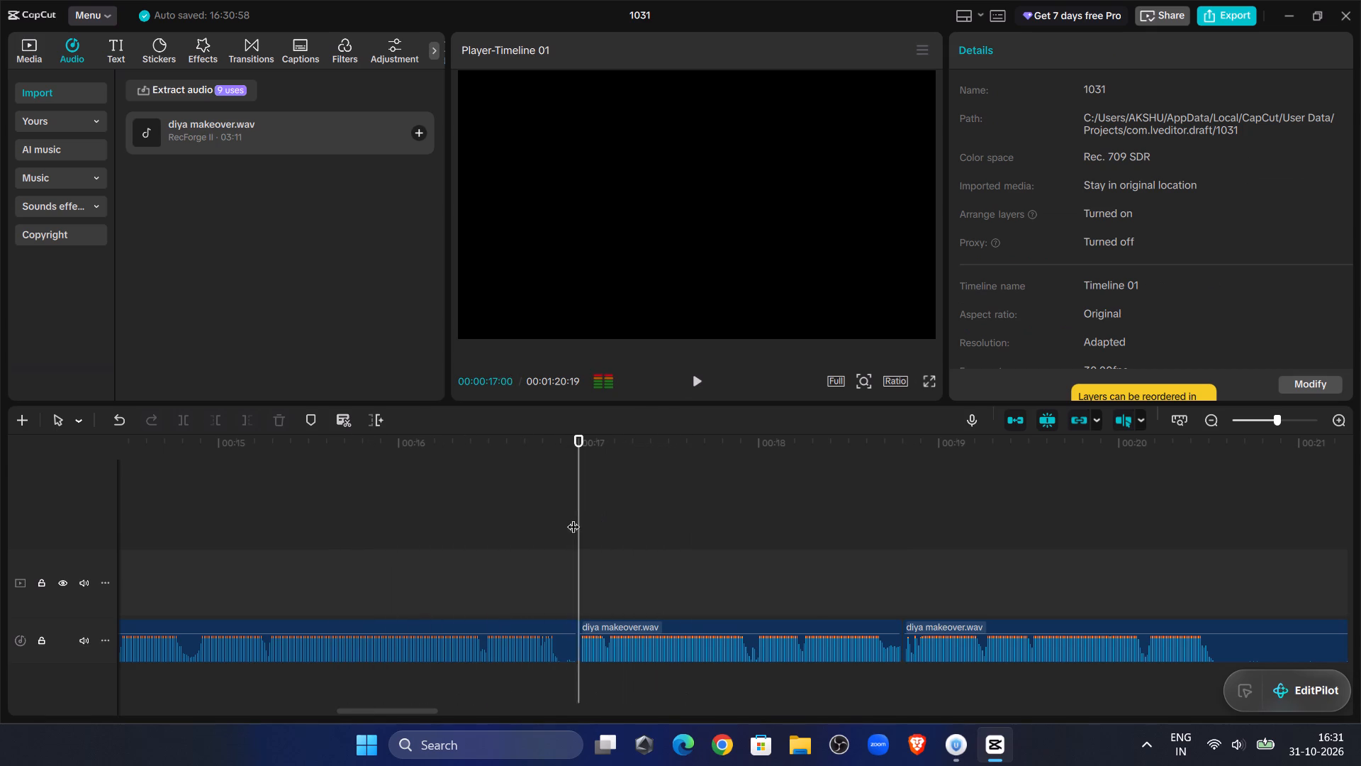
left_click(566, 526)
left_click(524, 645)
left_click(242, 420)
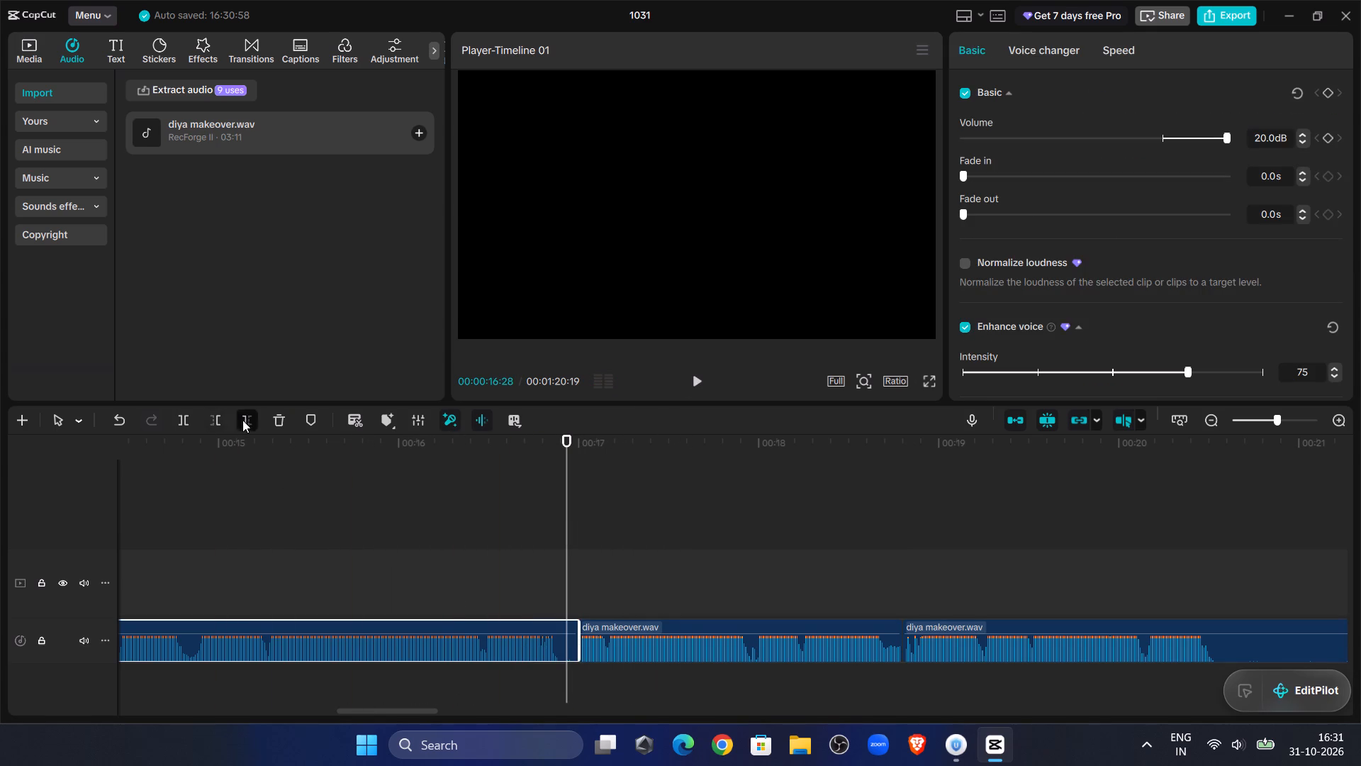
Move the eleventh segment back against the tenth and the twelfth segment back against the eleventh to close the gaps.
left_click(612, 620)
left_click_drag(617, 623, 603, 634)
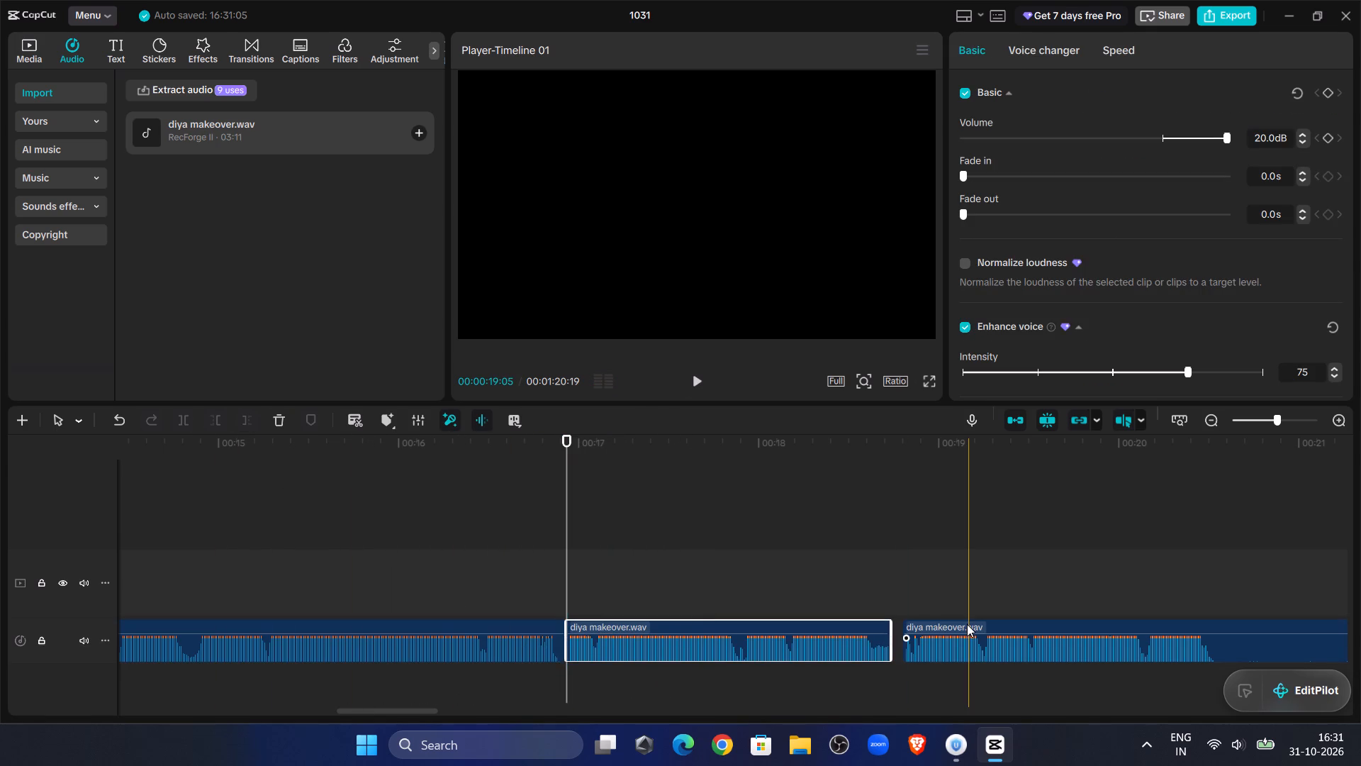
left_click(967, 624)
left_click_drag(967, 625, 951, 633)
Play across the joins through the twelfth segment and split it at about 00:00:20:15, right after its phrase.
left_click(498, 512)
left_click(695, 376)
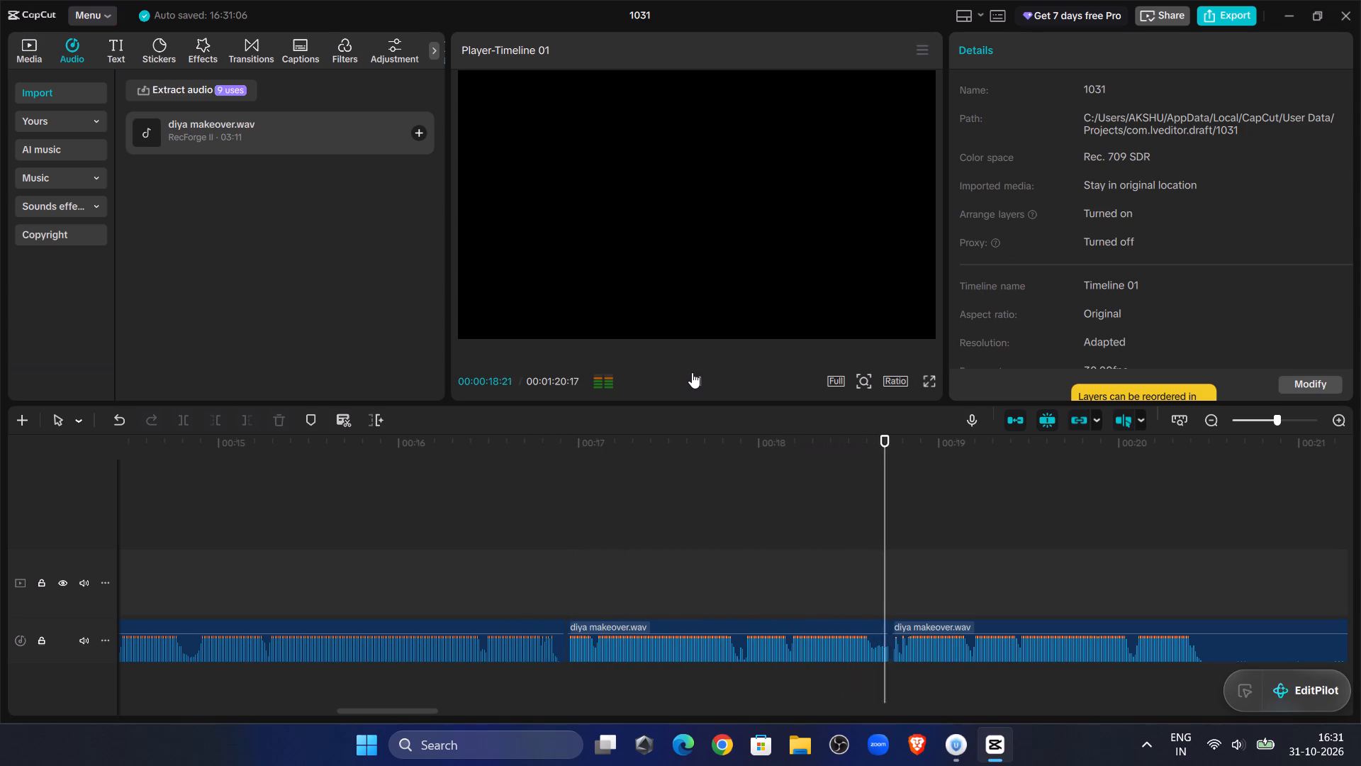
left_click(693, 376)
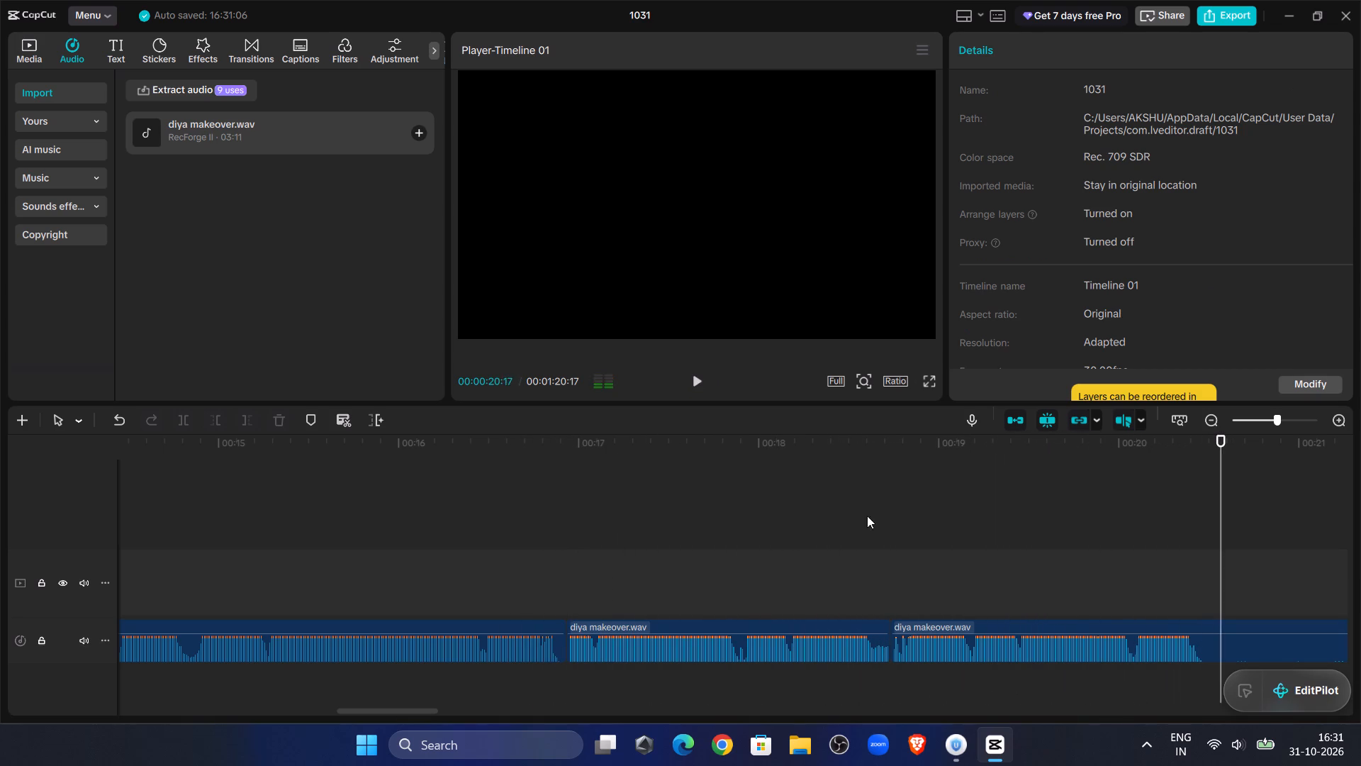
left_click_drag(1218, 582, 1208, 582)
left_click(1177, 649)
left_click(186, 423)
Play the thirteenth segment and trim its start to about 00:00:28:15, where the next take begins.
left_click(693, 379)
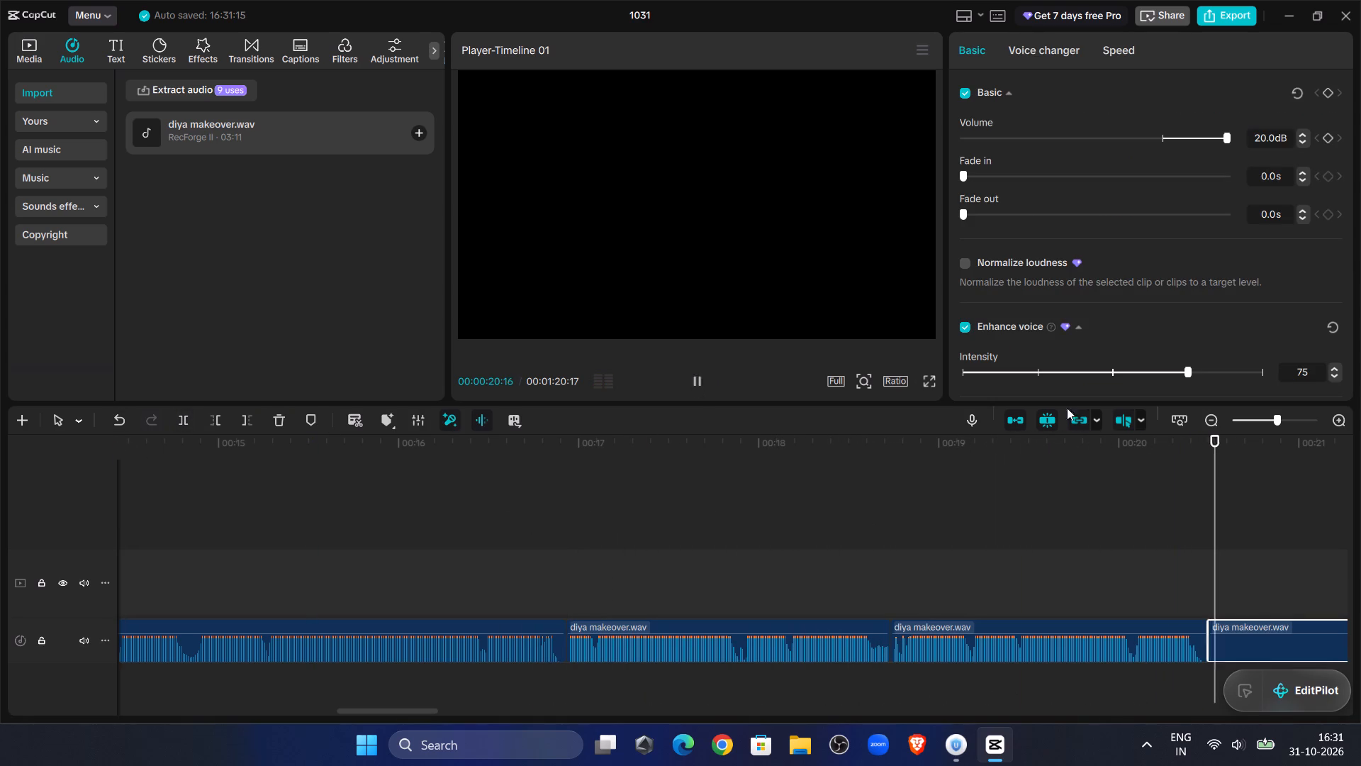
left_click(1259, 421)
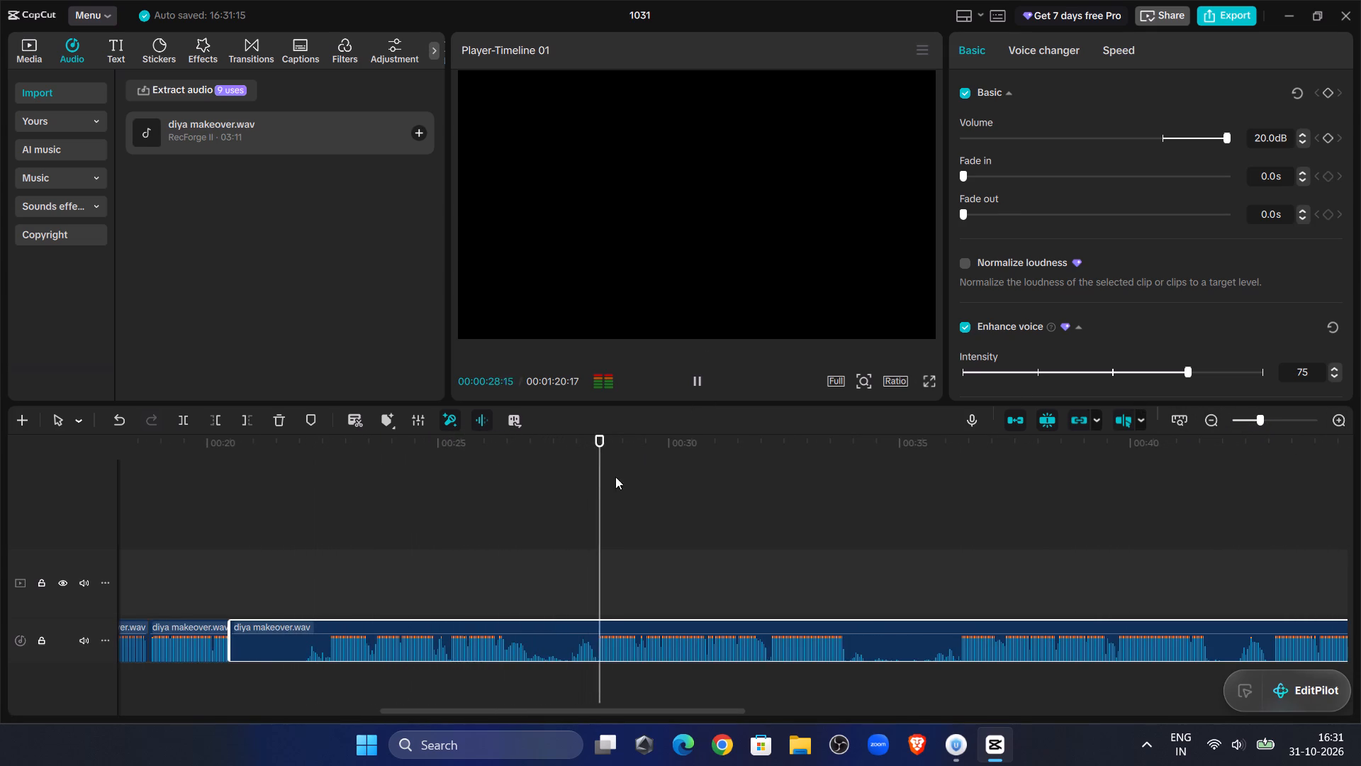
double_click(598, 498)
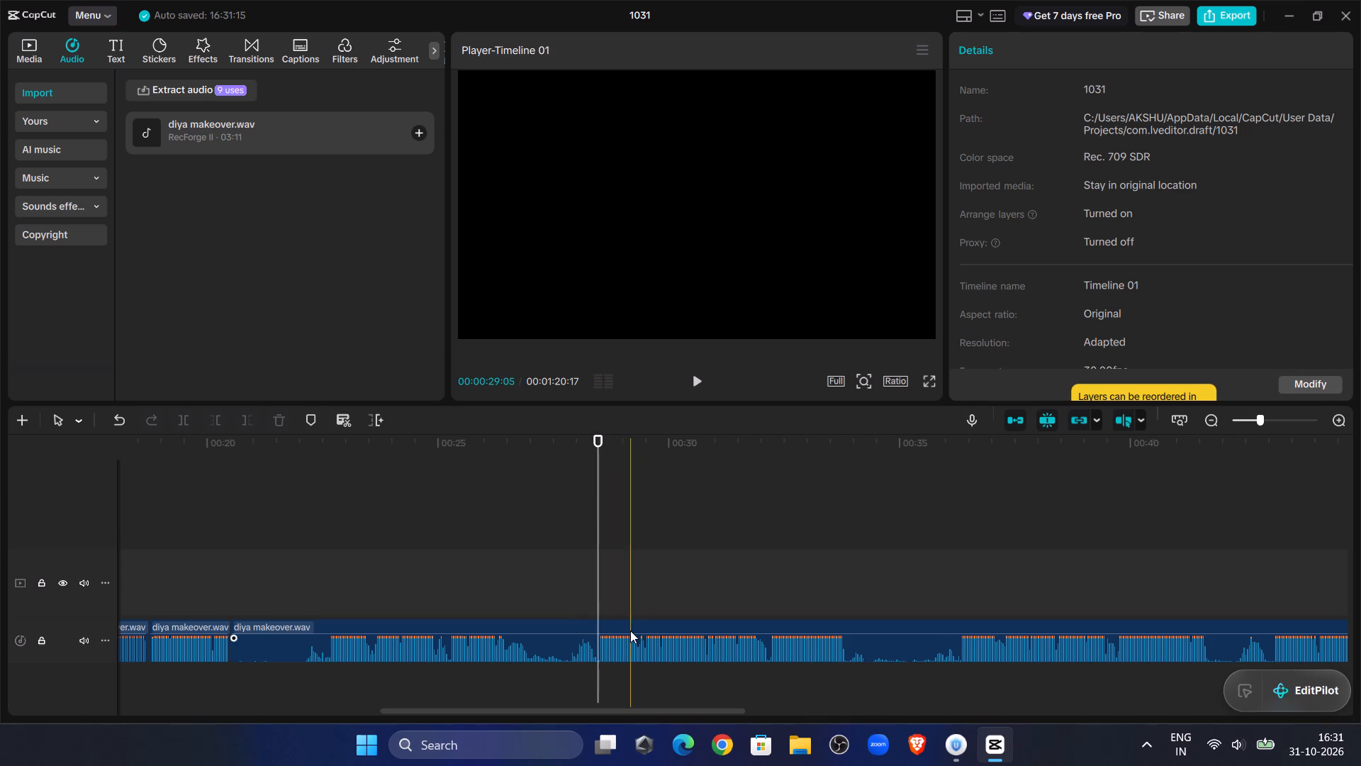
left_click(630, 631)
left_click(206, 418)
Play the following takes, trim the thirteenth segment's start to 00:00:36:08, and move it back against the twelfth segment.
left_click(694, 386)
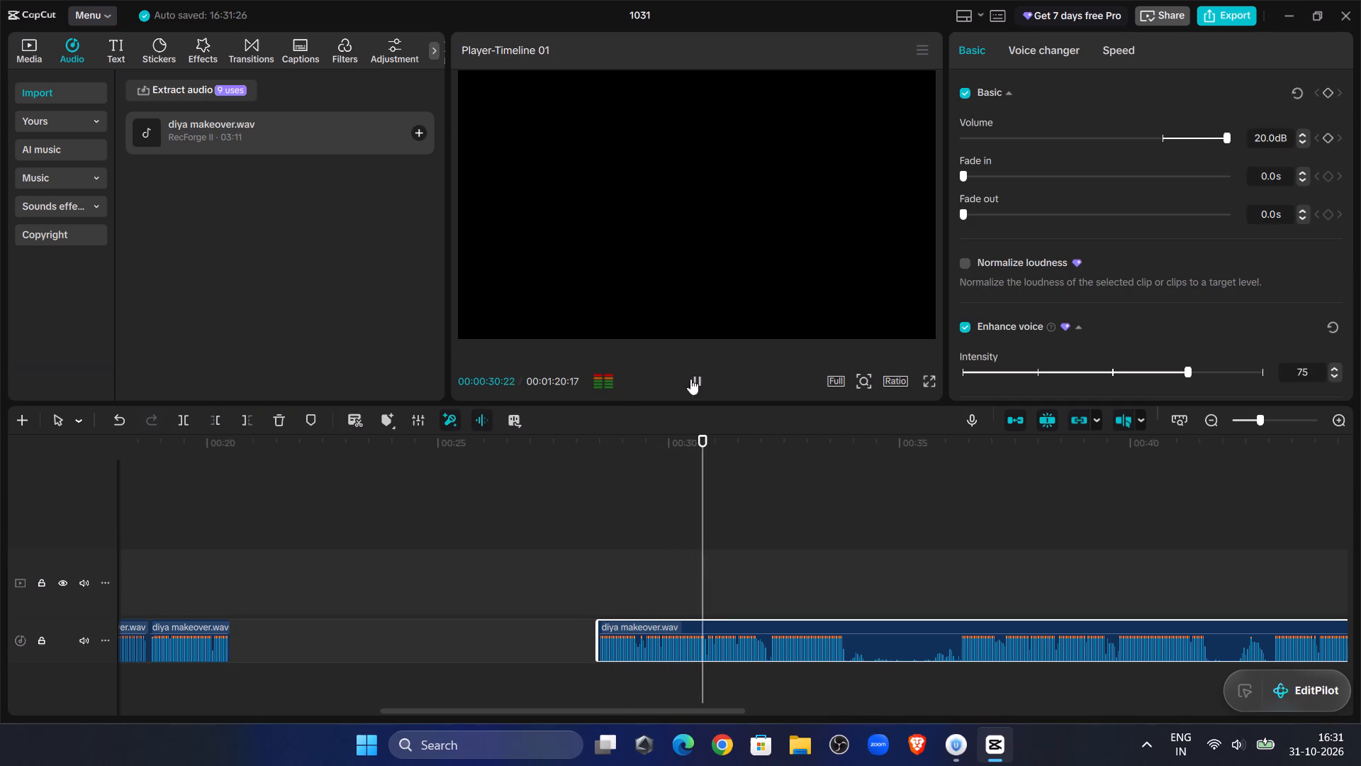
left_click(953, 567)
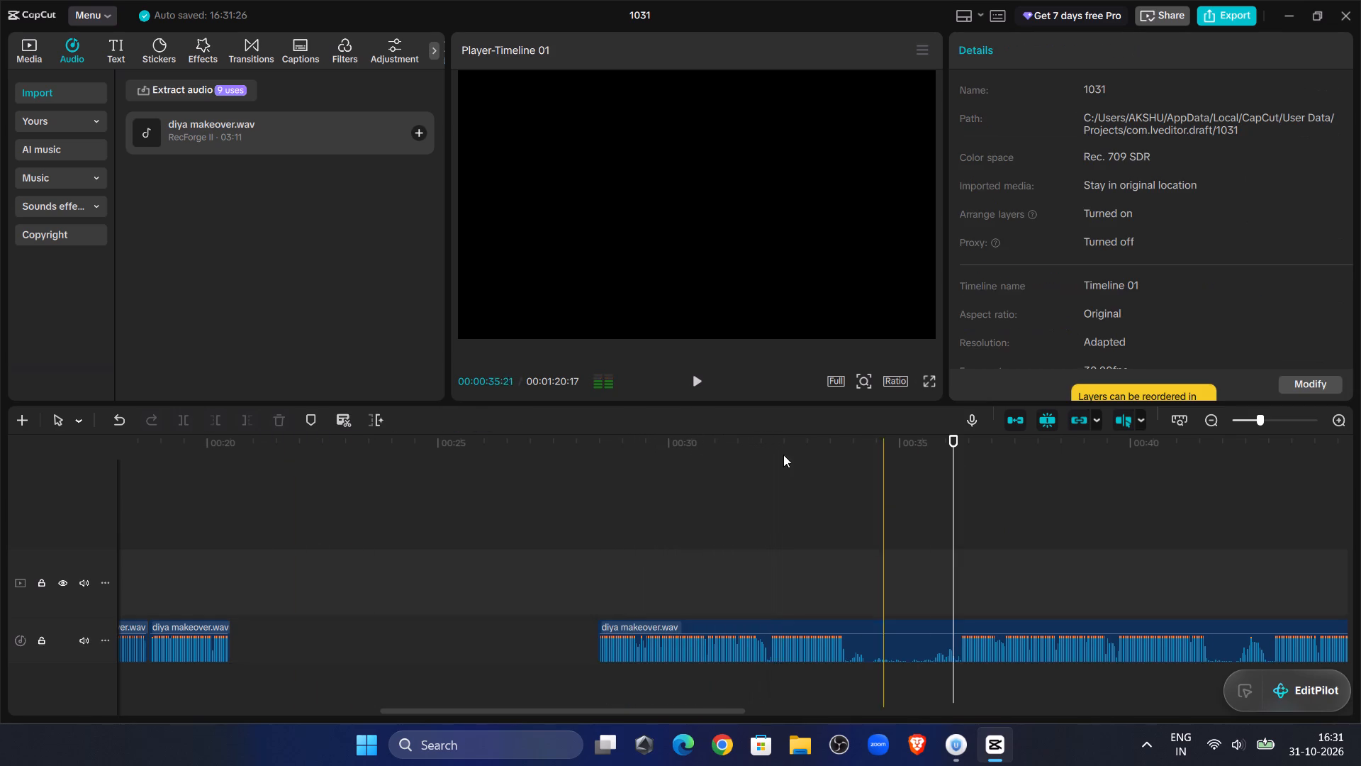
left_click(697, 379)
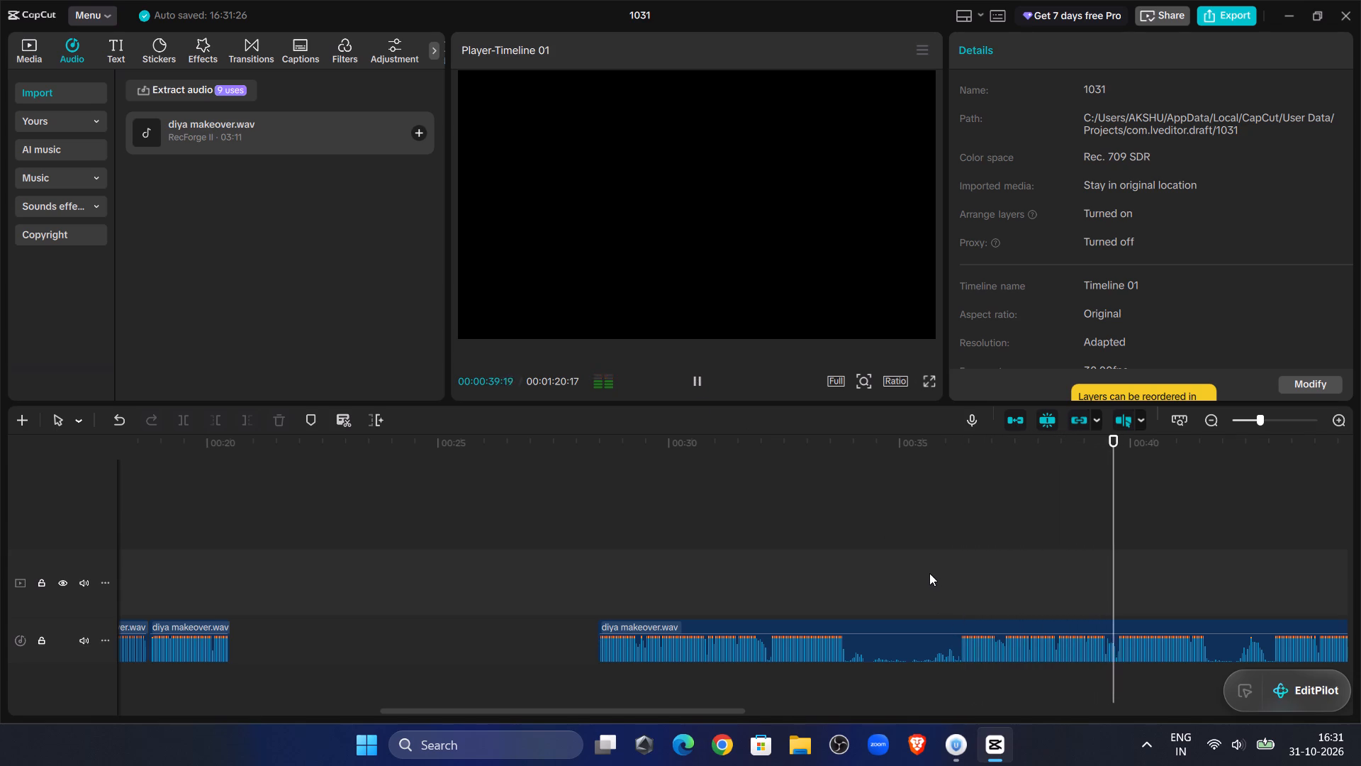
left_click(943, 589)
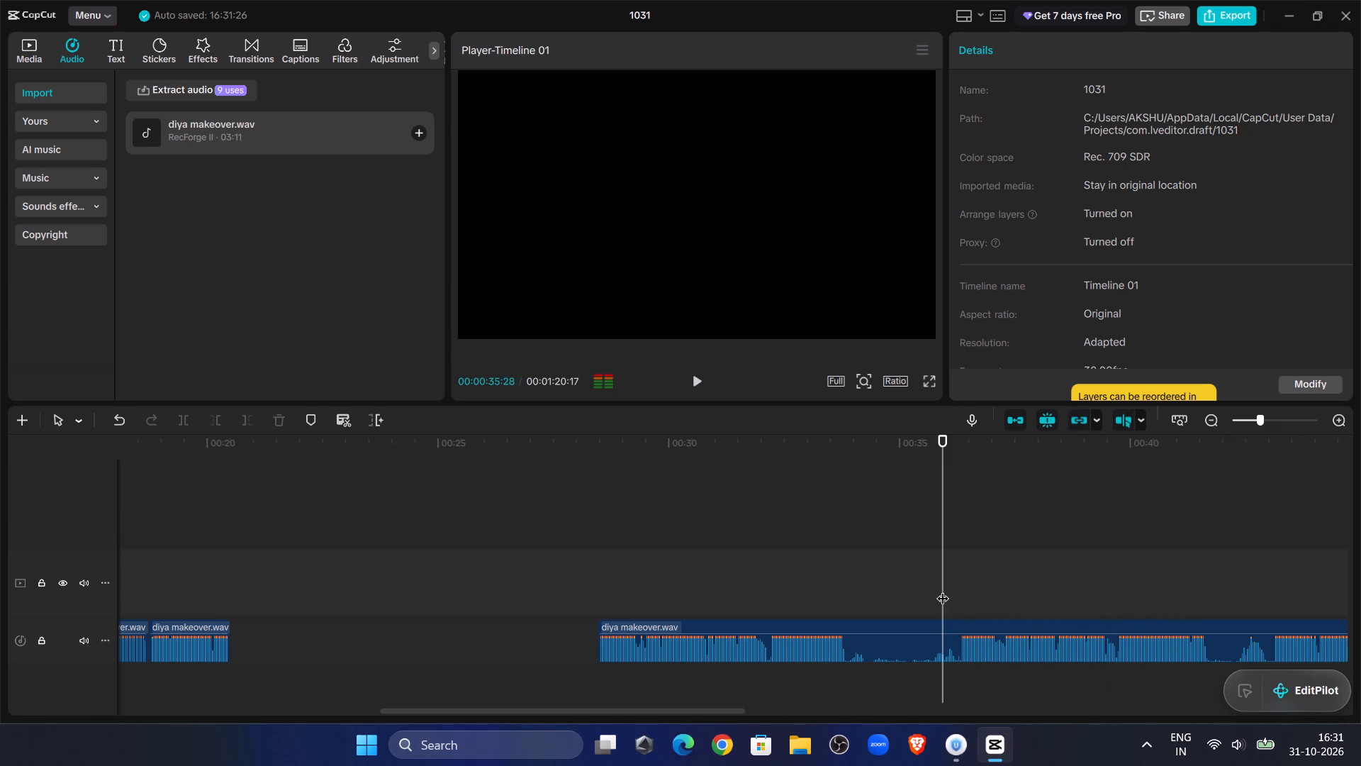
left_click_drag(943, 589, 958, 595)
left_click(963, 650)
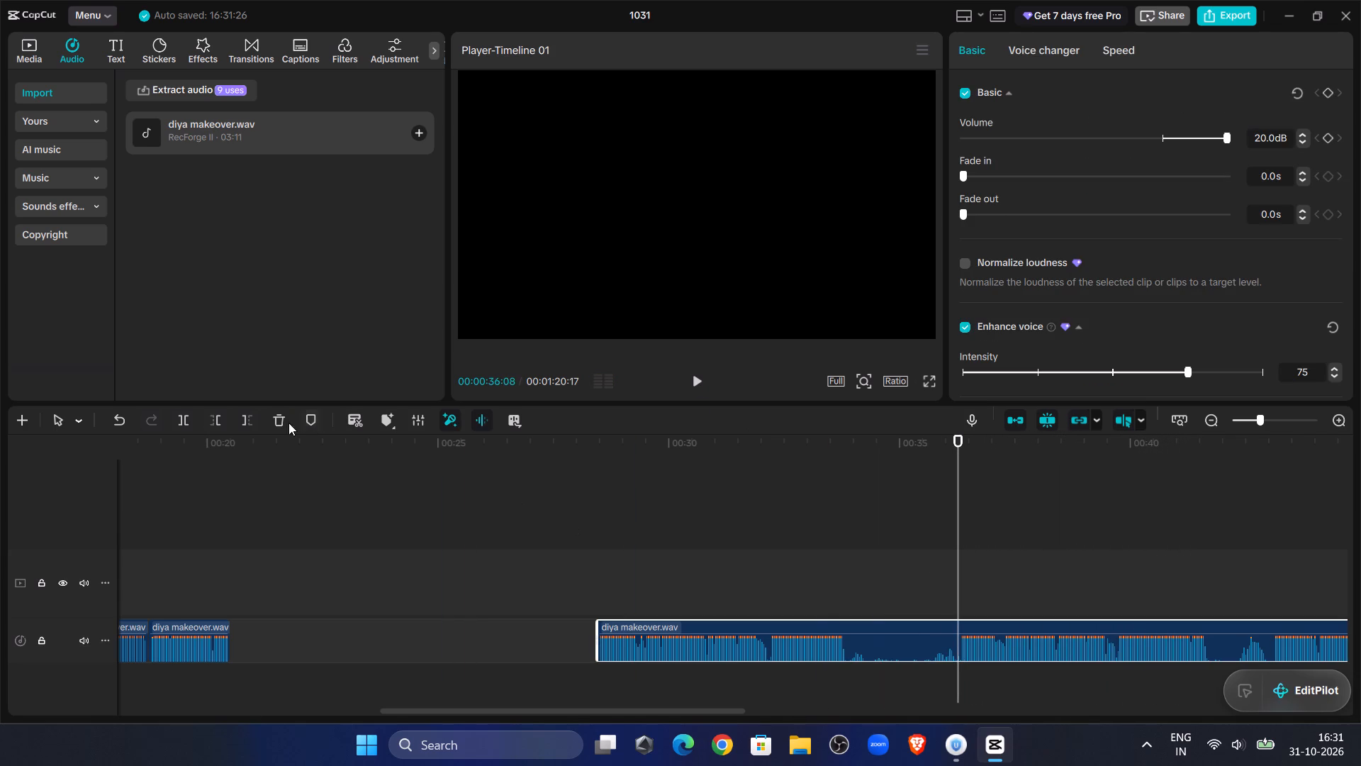
left_click(218, 423)
left_click_drag(1060, 627, 324, 648)
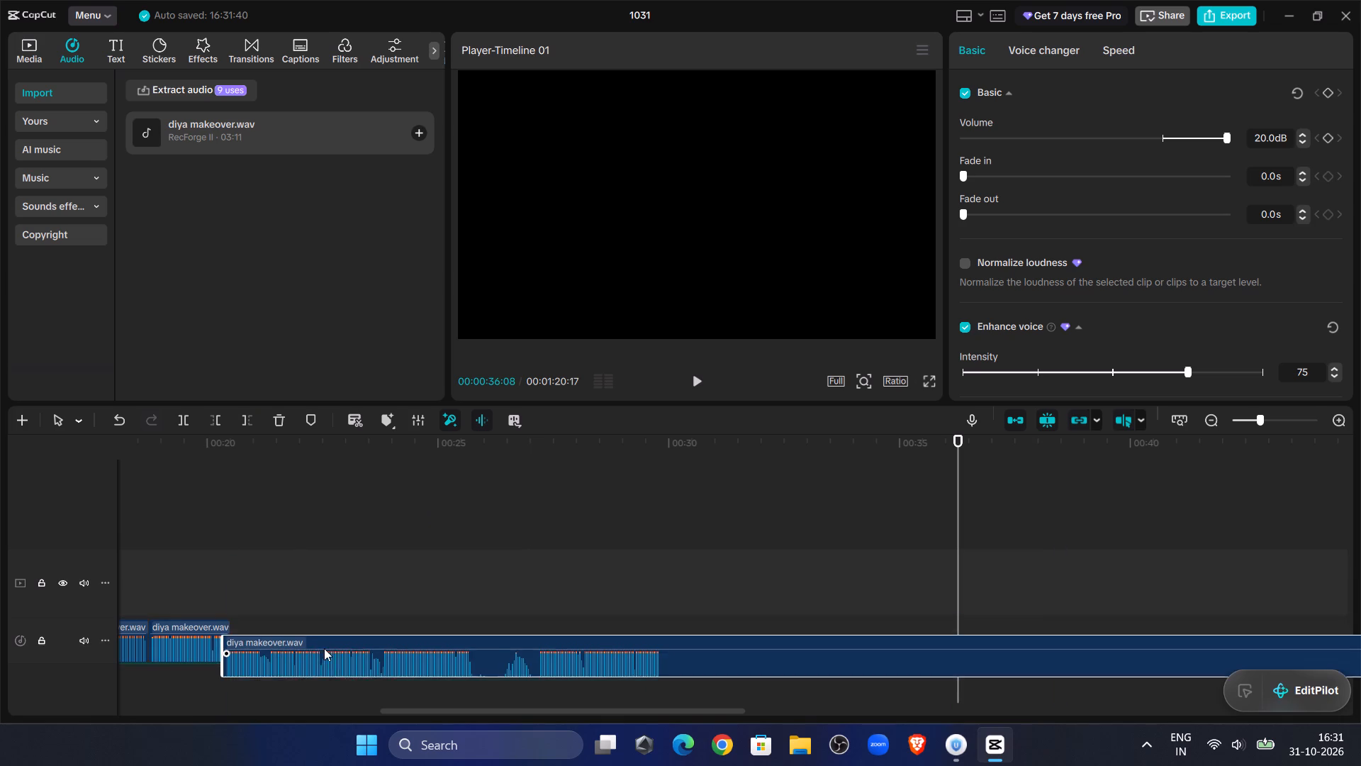
left_click_drag(324, 648, 337, 647)
Play across the join into the thirteenth segment and split it at 00:00:26:00, where its phrase ends.
left_click(219, 524)
left_click(688, 381)
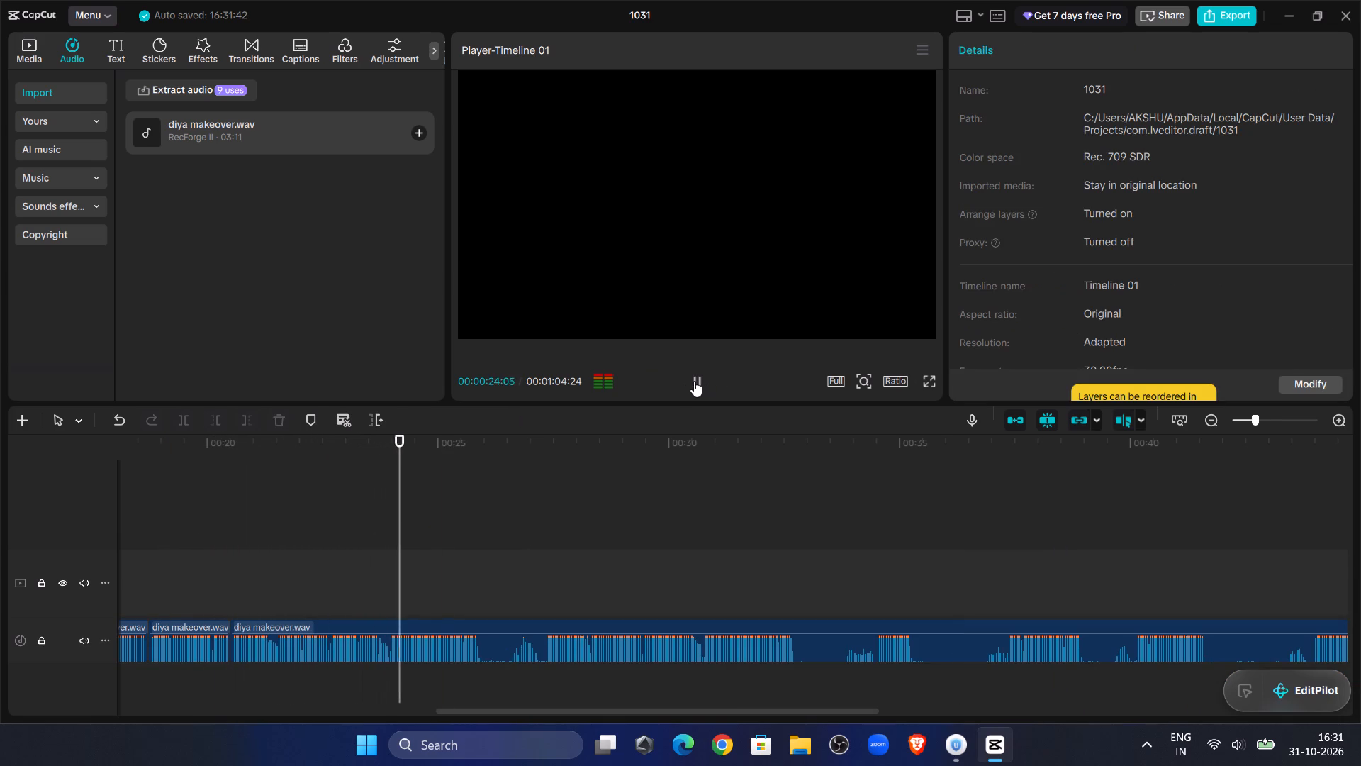
left_click(694, 381)
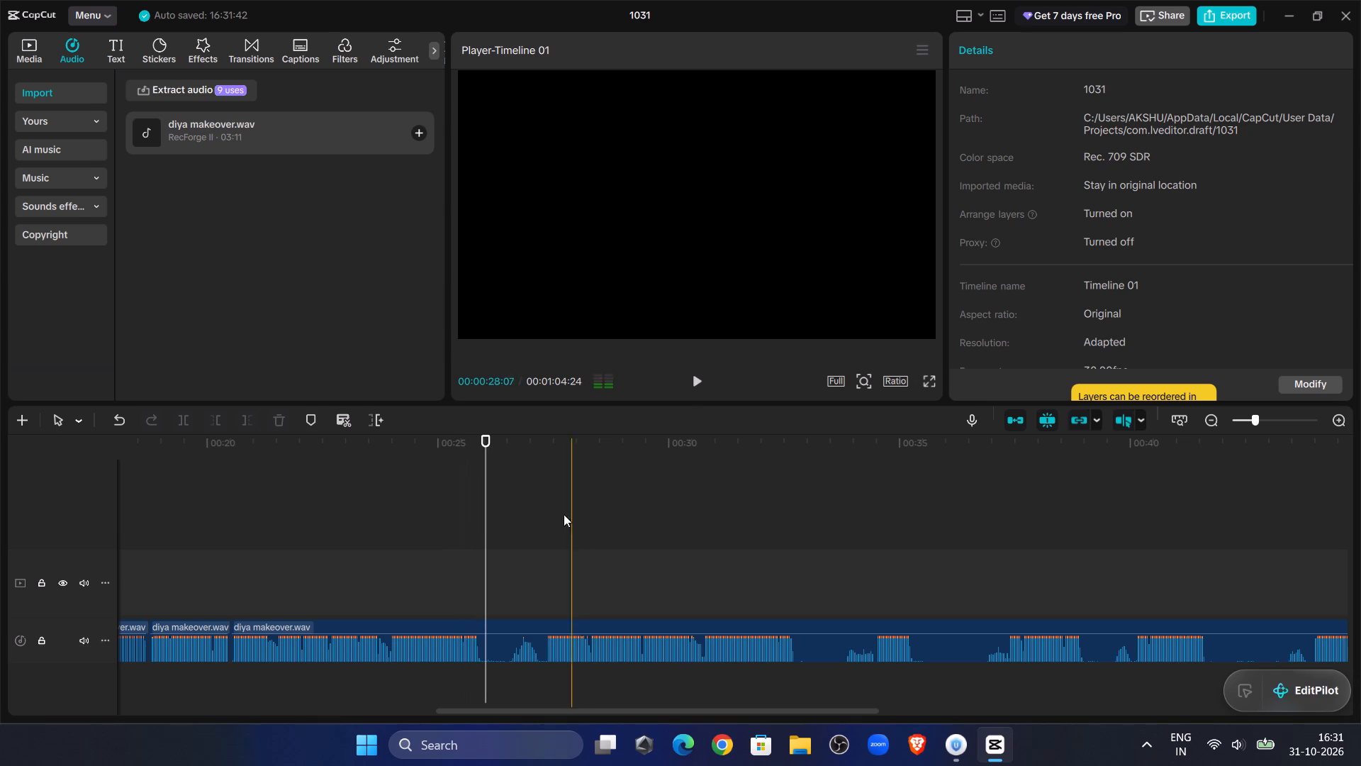
left_click(486, 527)
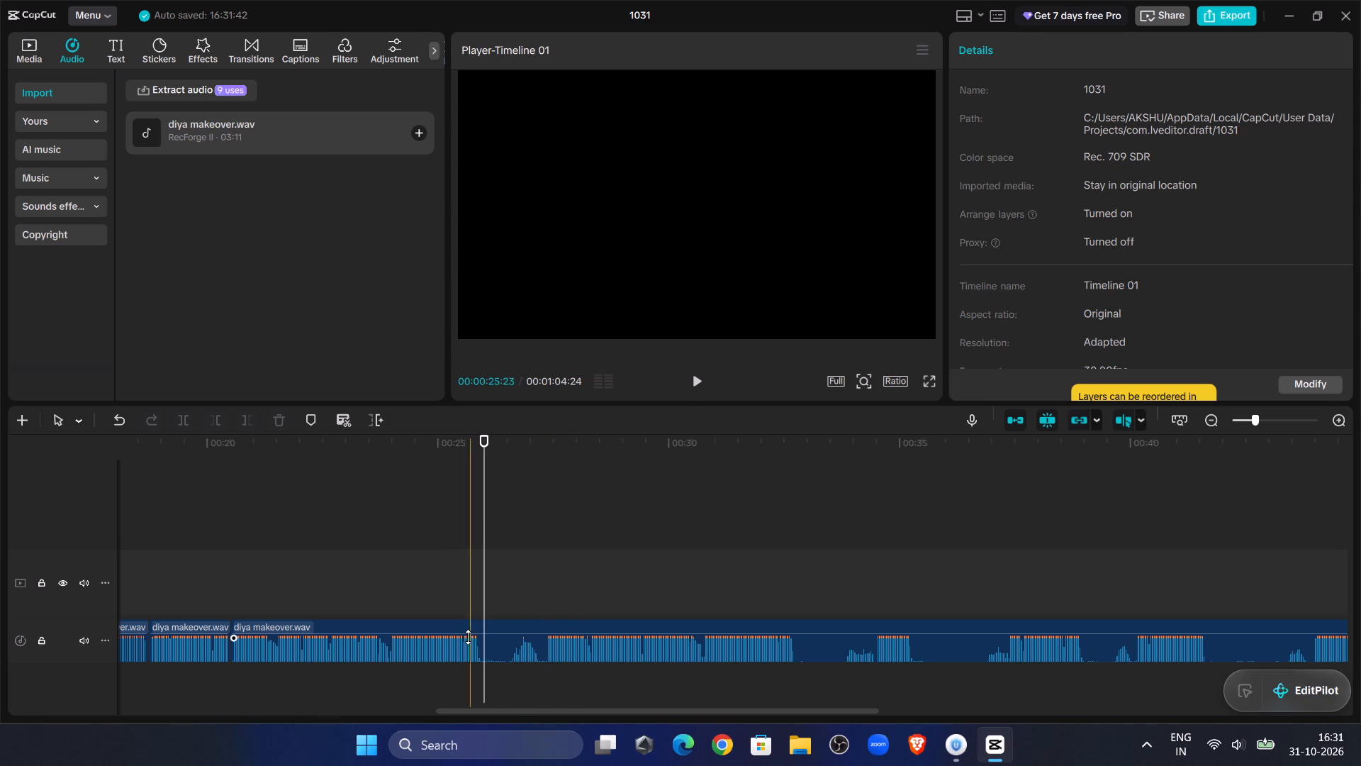
left_click(467, 638)
left_click(186, 420)
Sample the remaining recording after the thirteenth segment at several points and delete that whole remainder.
left_click(643, 499)
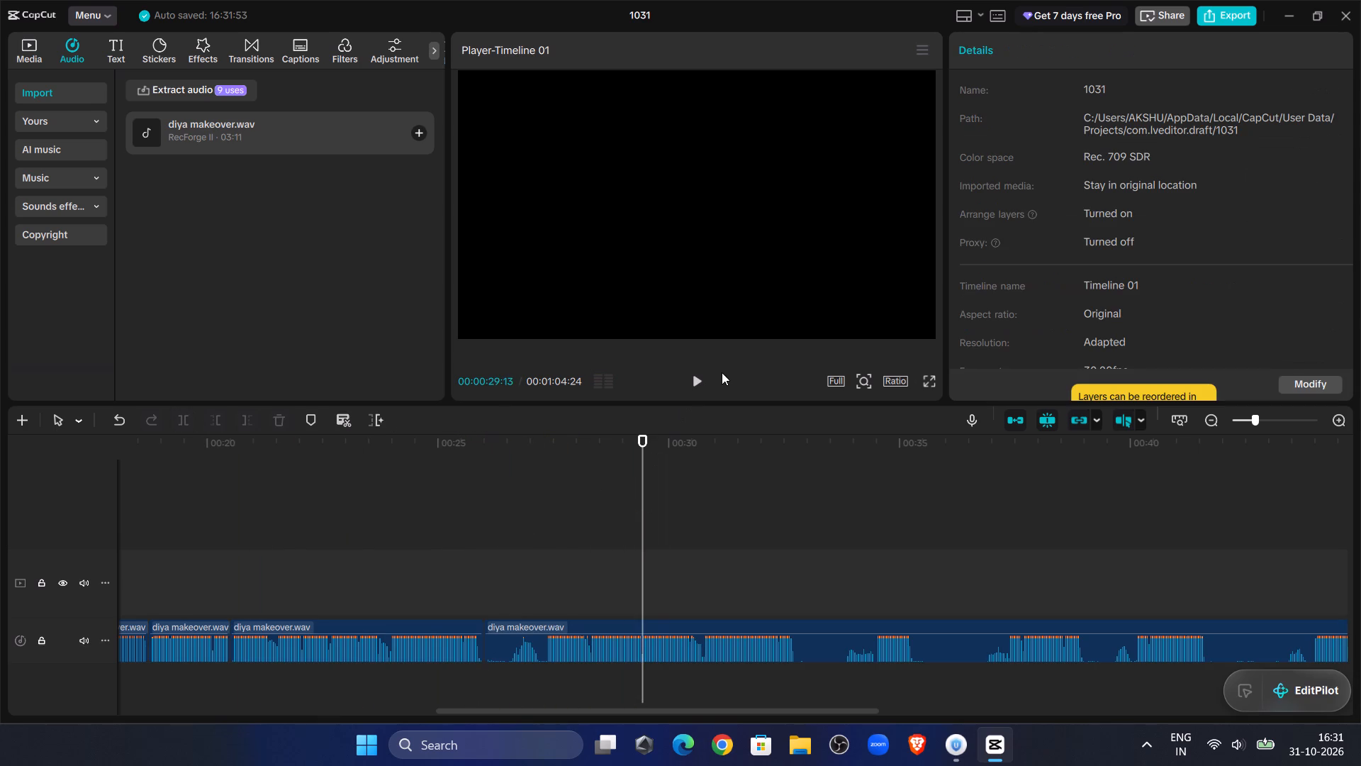
left_click(722, 372)
left_click(698, 383)
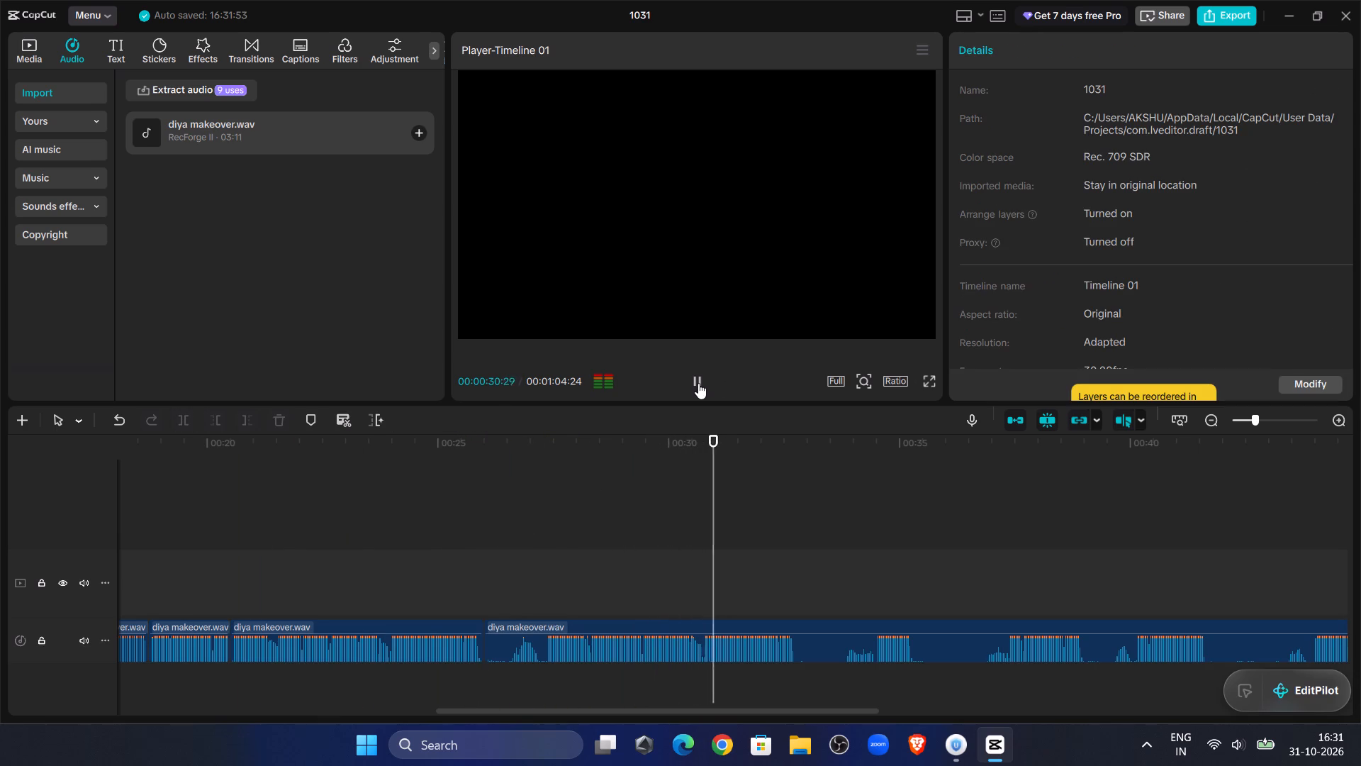
left_click(1249, 418)
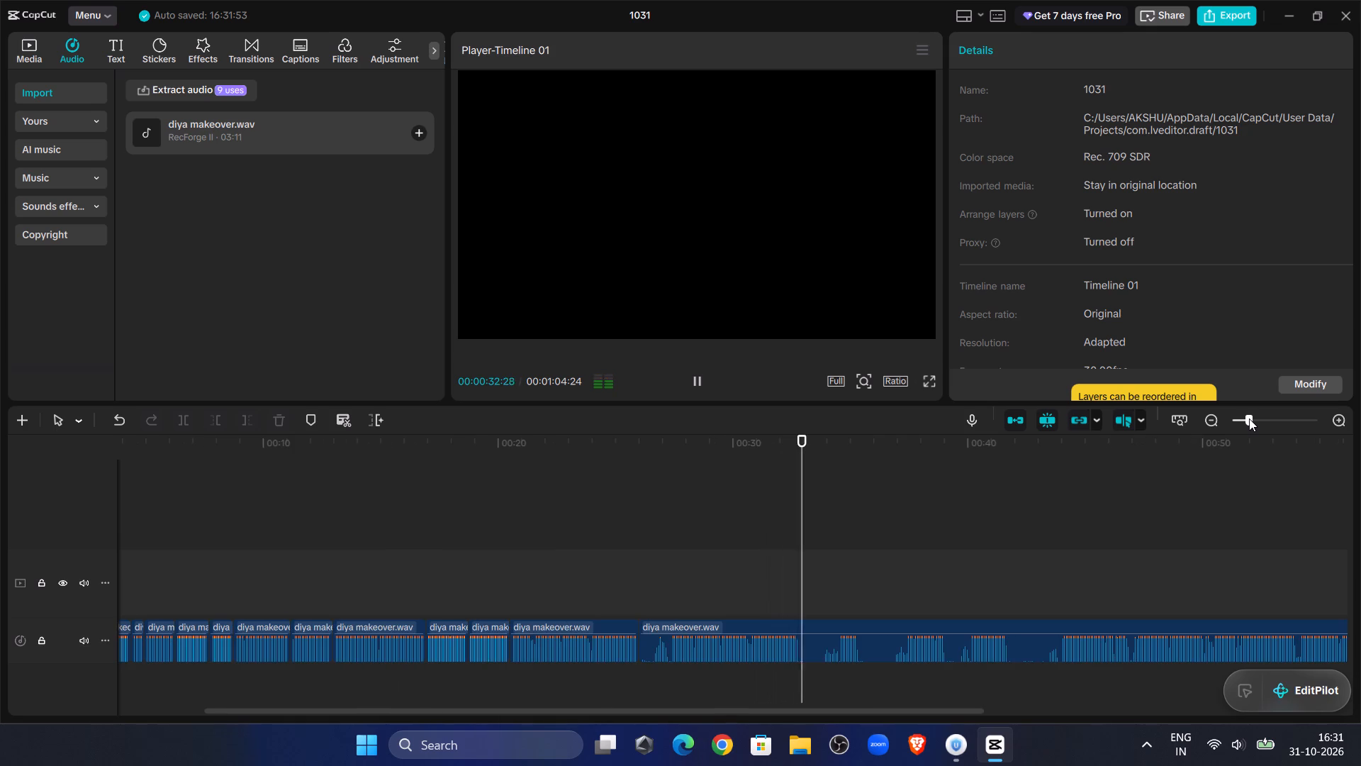
left_click(1061, 570)
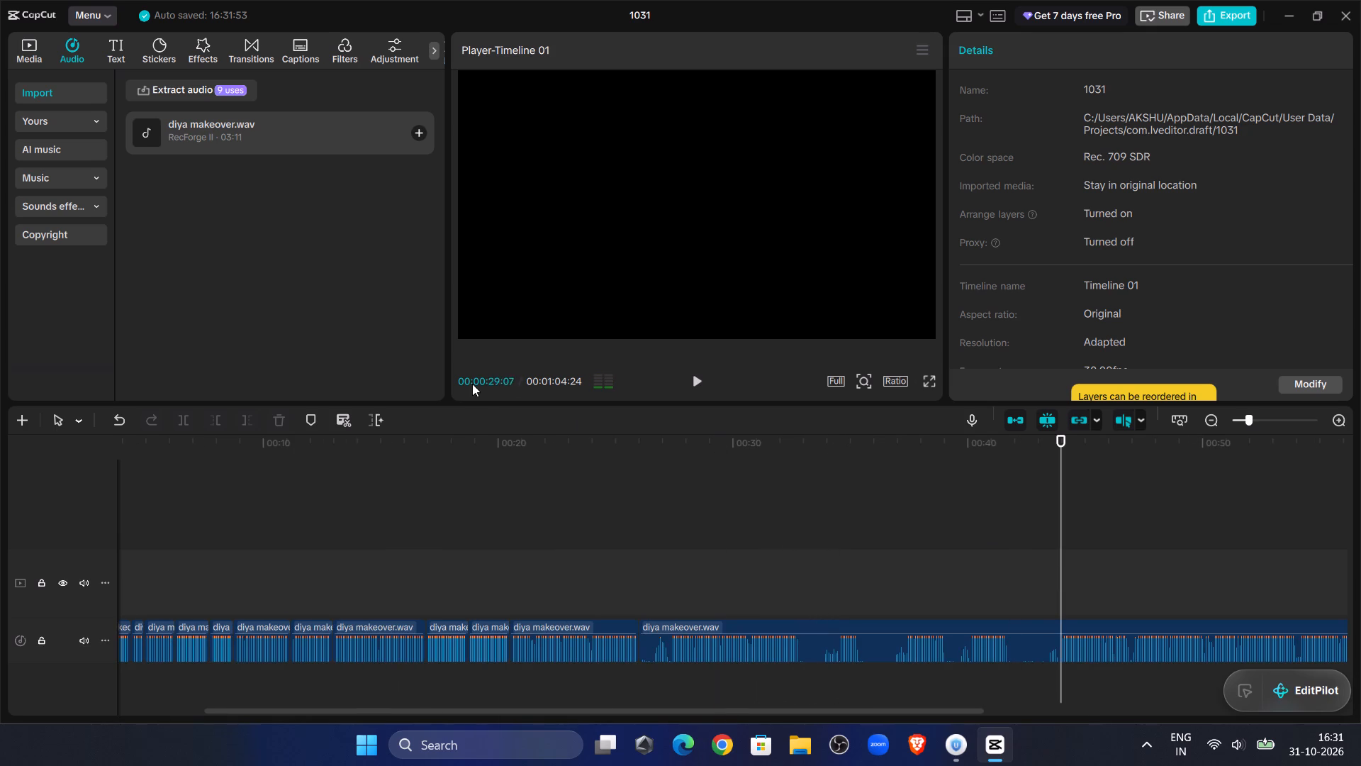
double_click(711, 382)
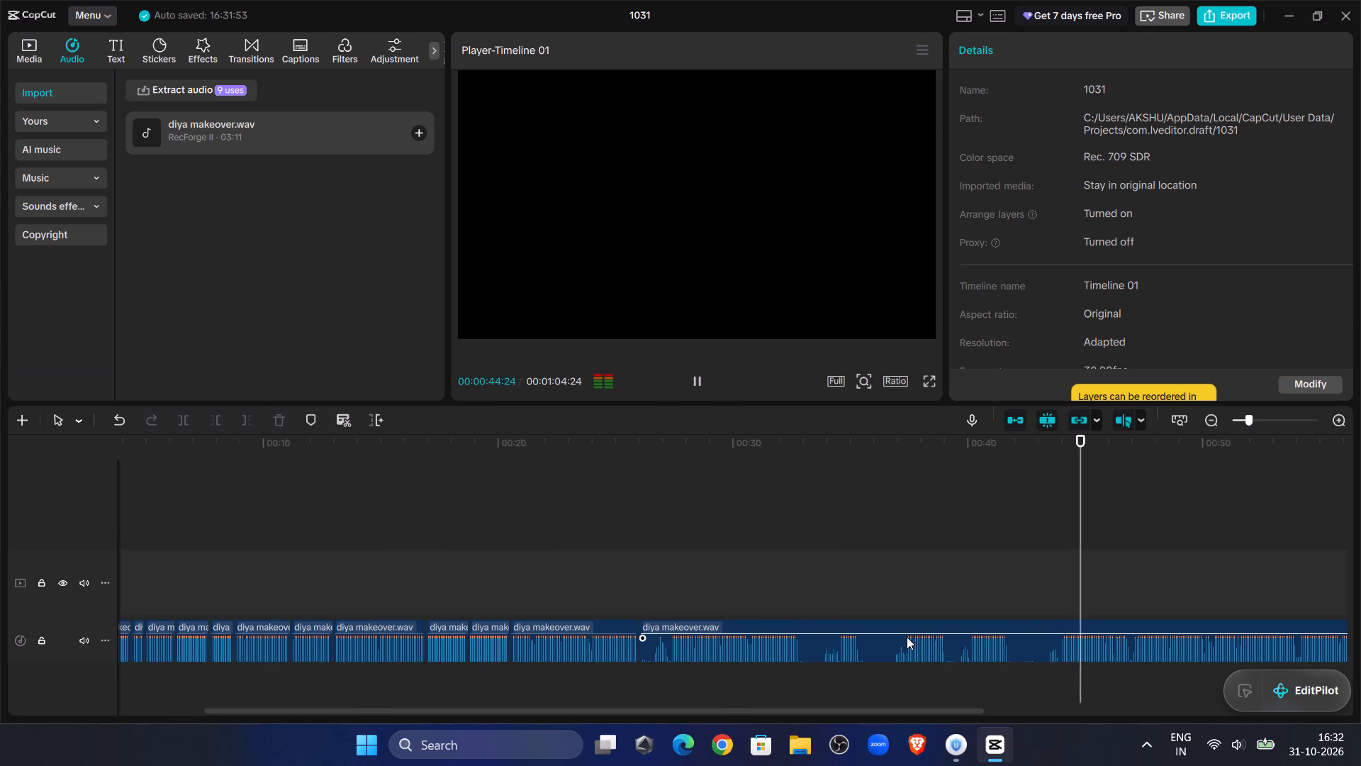
left_click(907, 637)
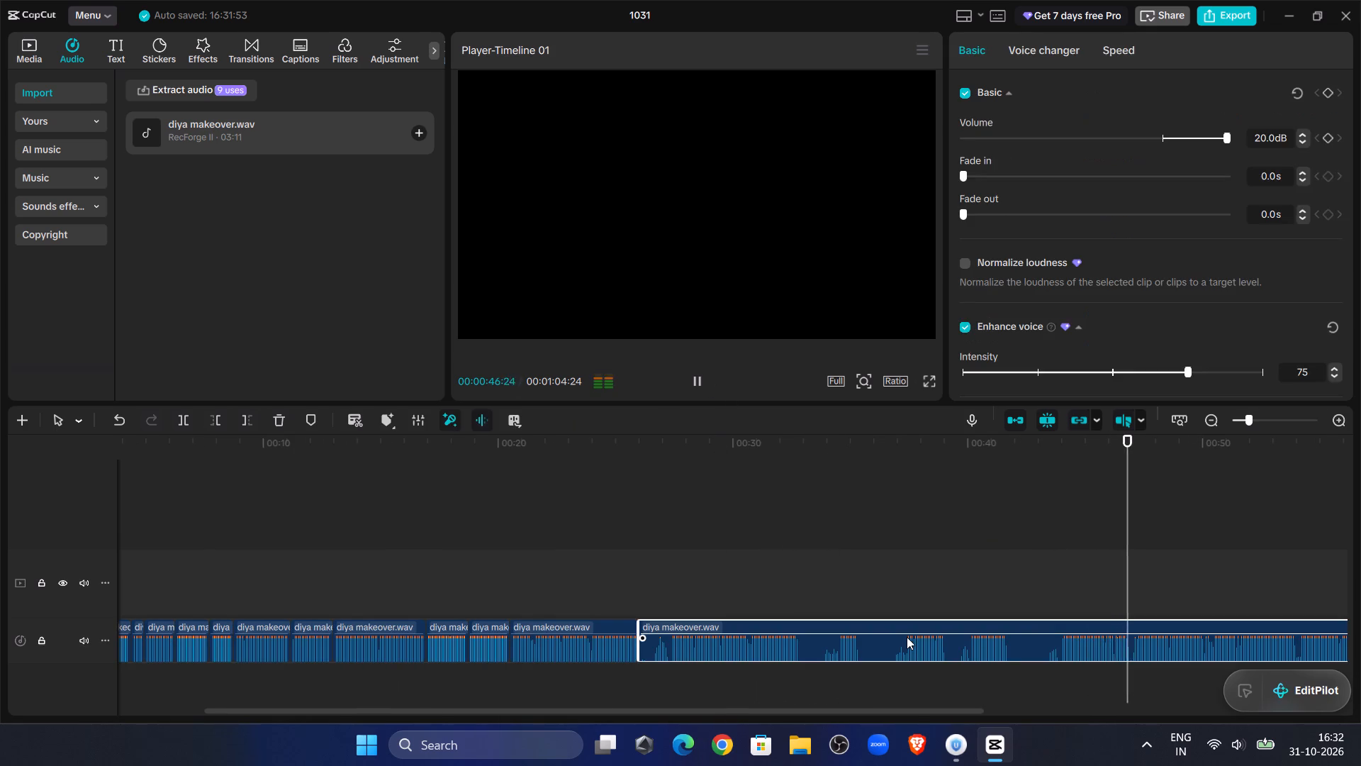
key("Delete")
Play from the twelfth segment into the thirteenth and split the thirteenth at 00:00:21:10, after its first words.
left_click(649, 528)
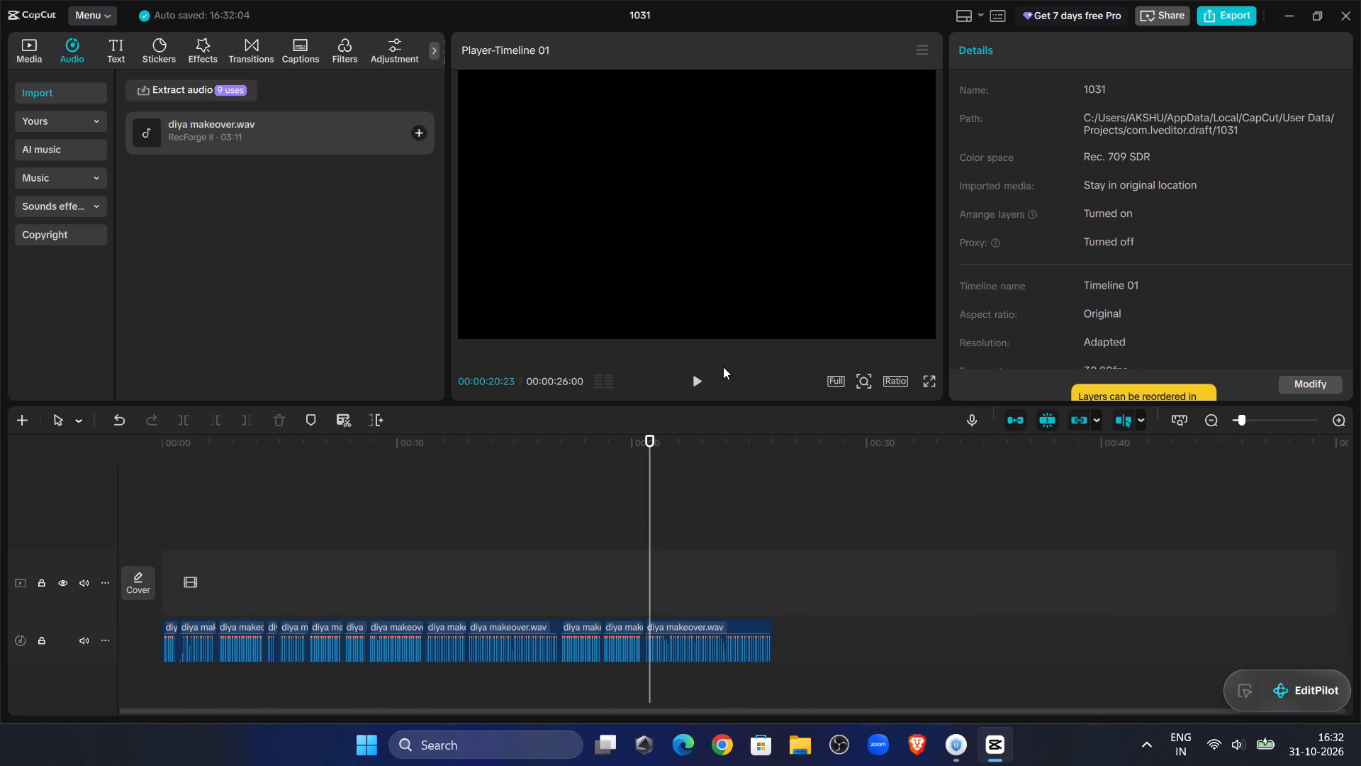
left_click(704, 392)
left_click(698, 392)
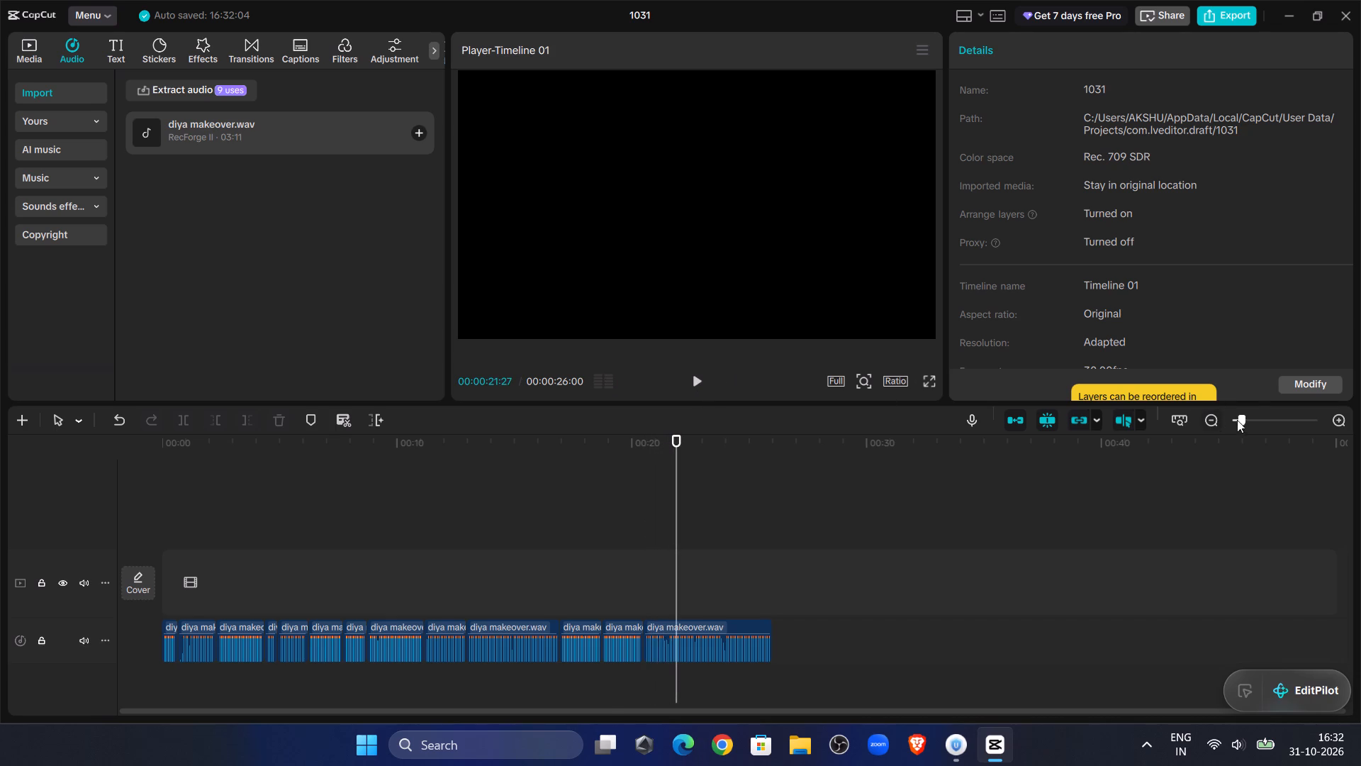
left_click(1254, 421)
left_click(620, 514)
left_click(694, 382)
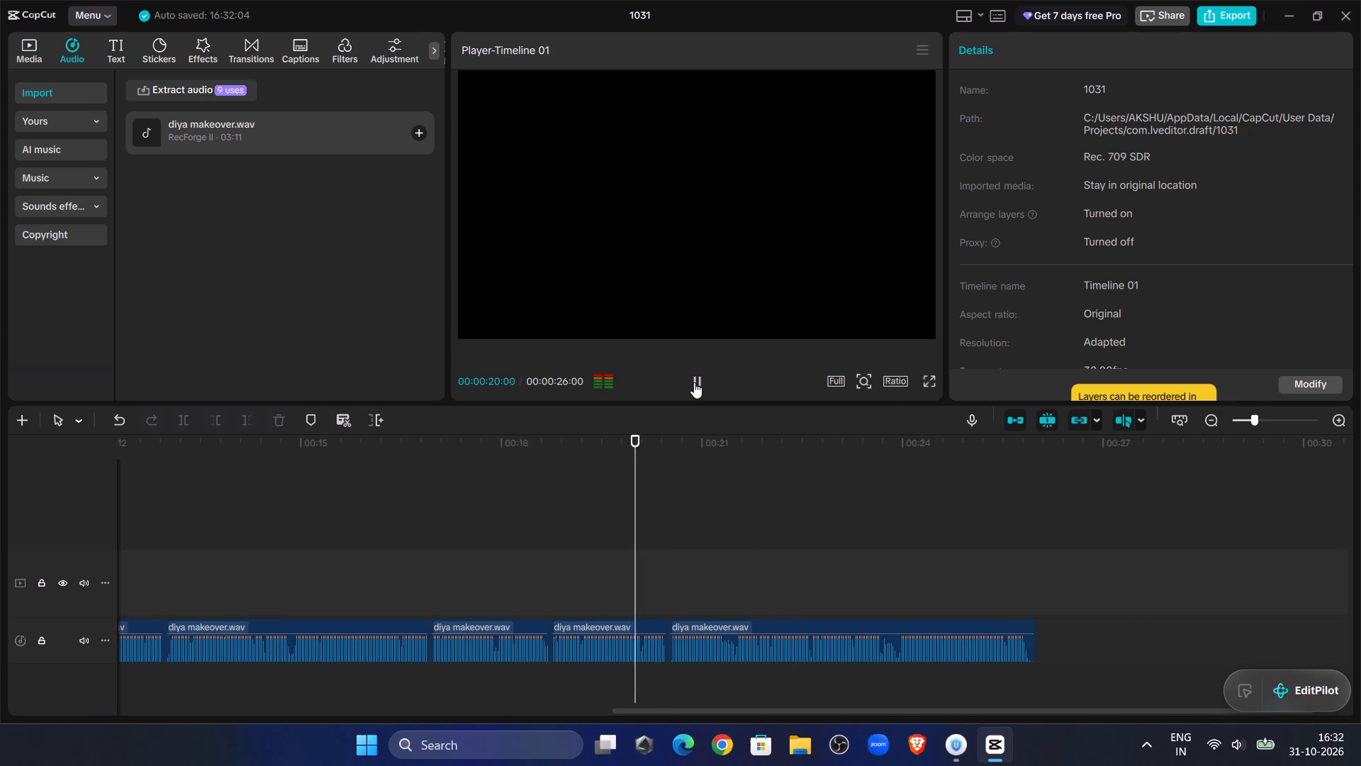
left_click(694, 382)
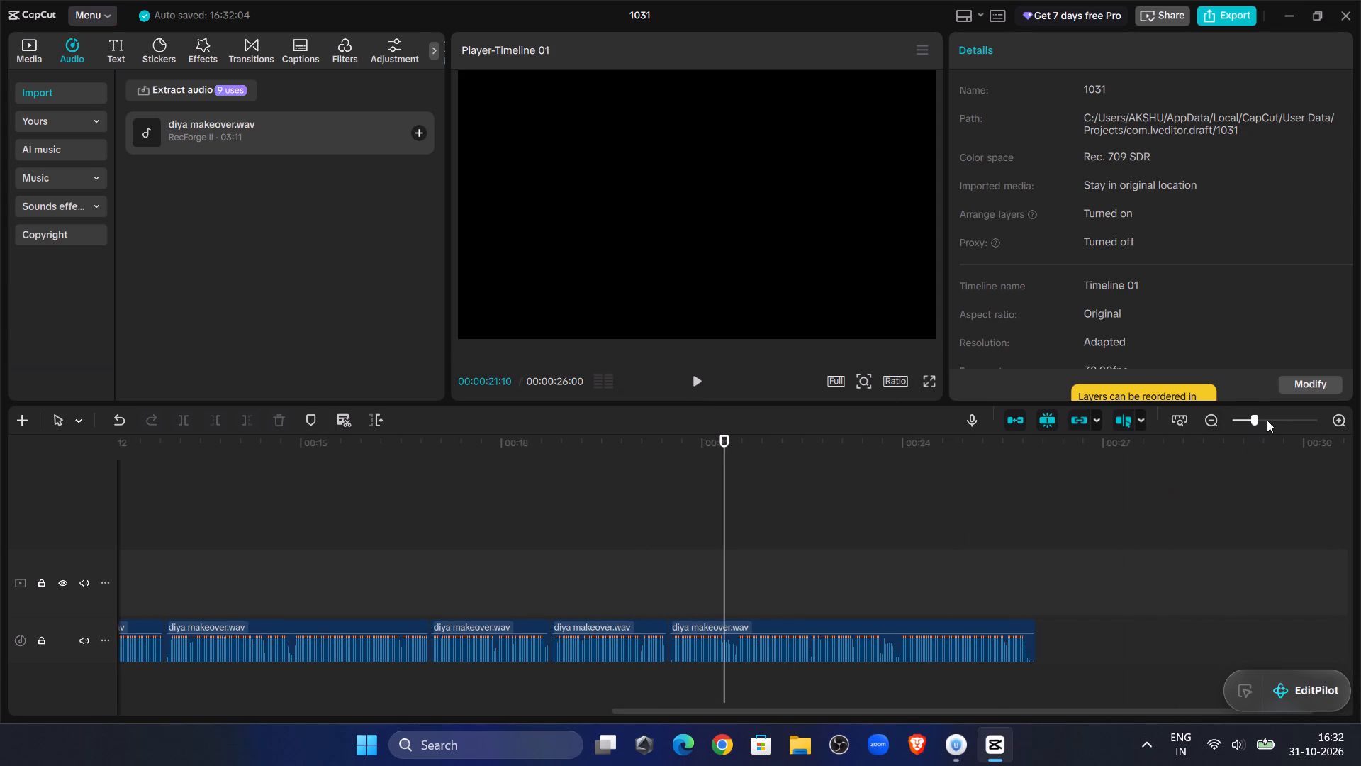
left_click(1275, 419)
left_click(790, 639)
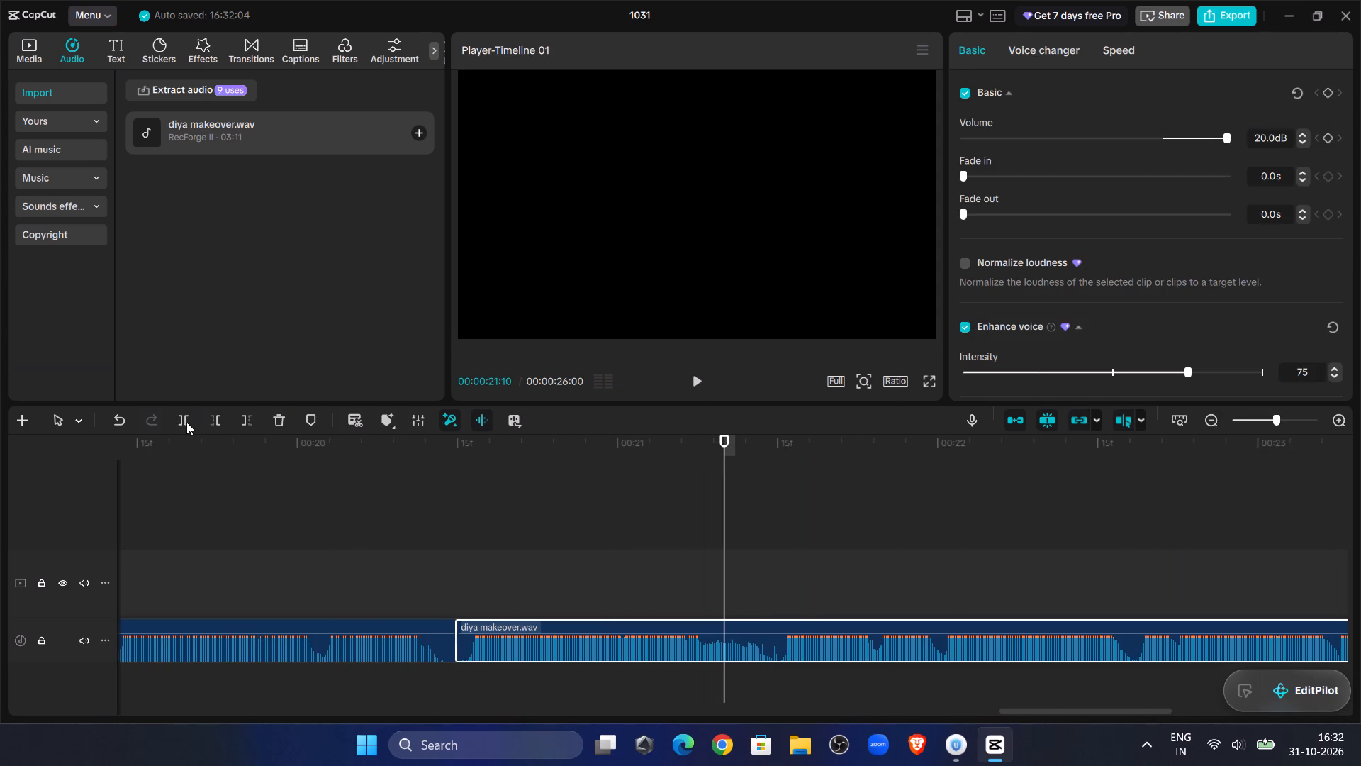
left_click(186, 422)
Trim the fourteenth segment's start to about 00:00:21:14 and move it back against the thirteenth segment.
double_click(703, 388)
left_click_drag(787, 523, 773, 526)
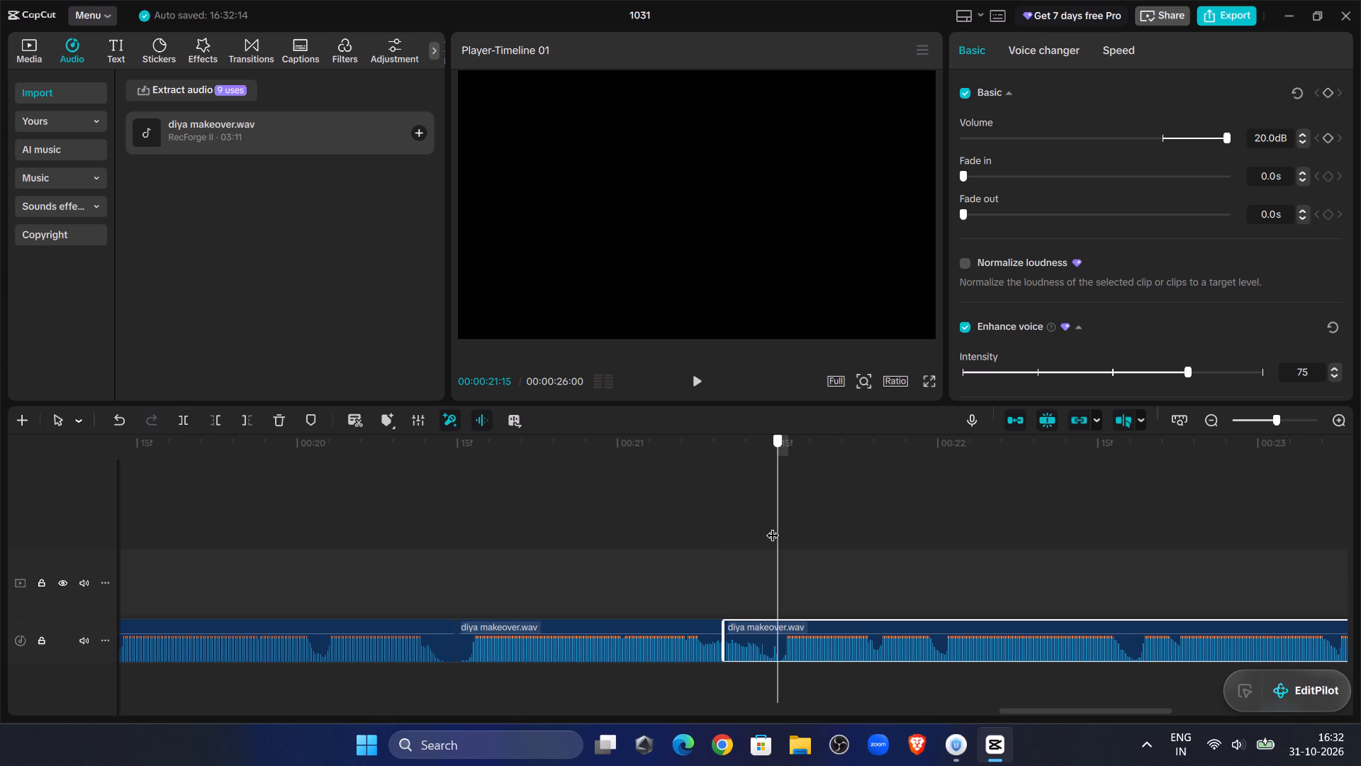
left_click_drag(773, 526, 771, 526)
left_click(207, 416)
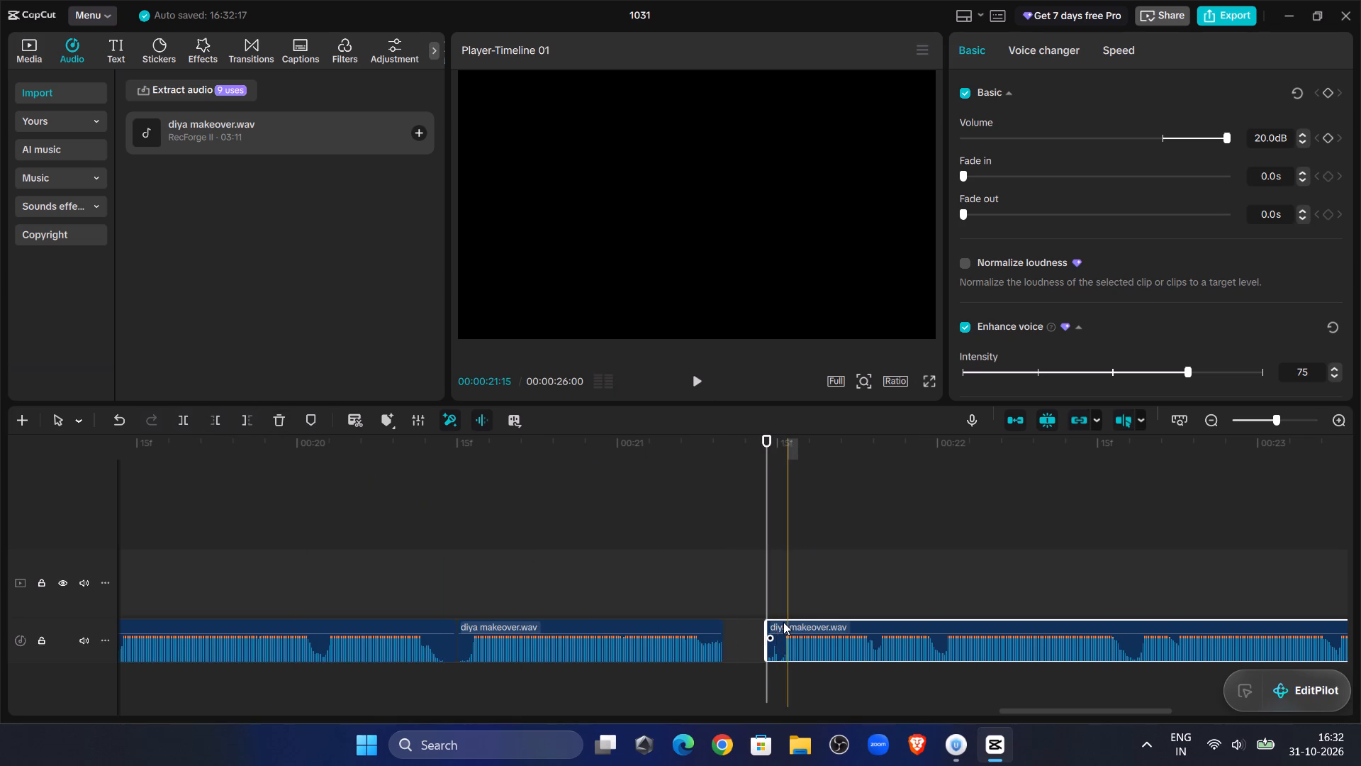
left_click_drag(783, 622, 743, 638)
Play across the join into the fourteenth segment and split it at 00:00:23:17, in the pause between phrases.
left_click(339, 515)
left_click(686, 395)
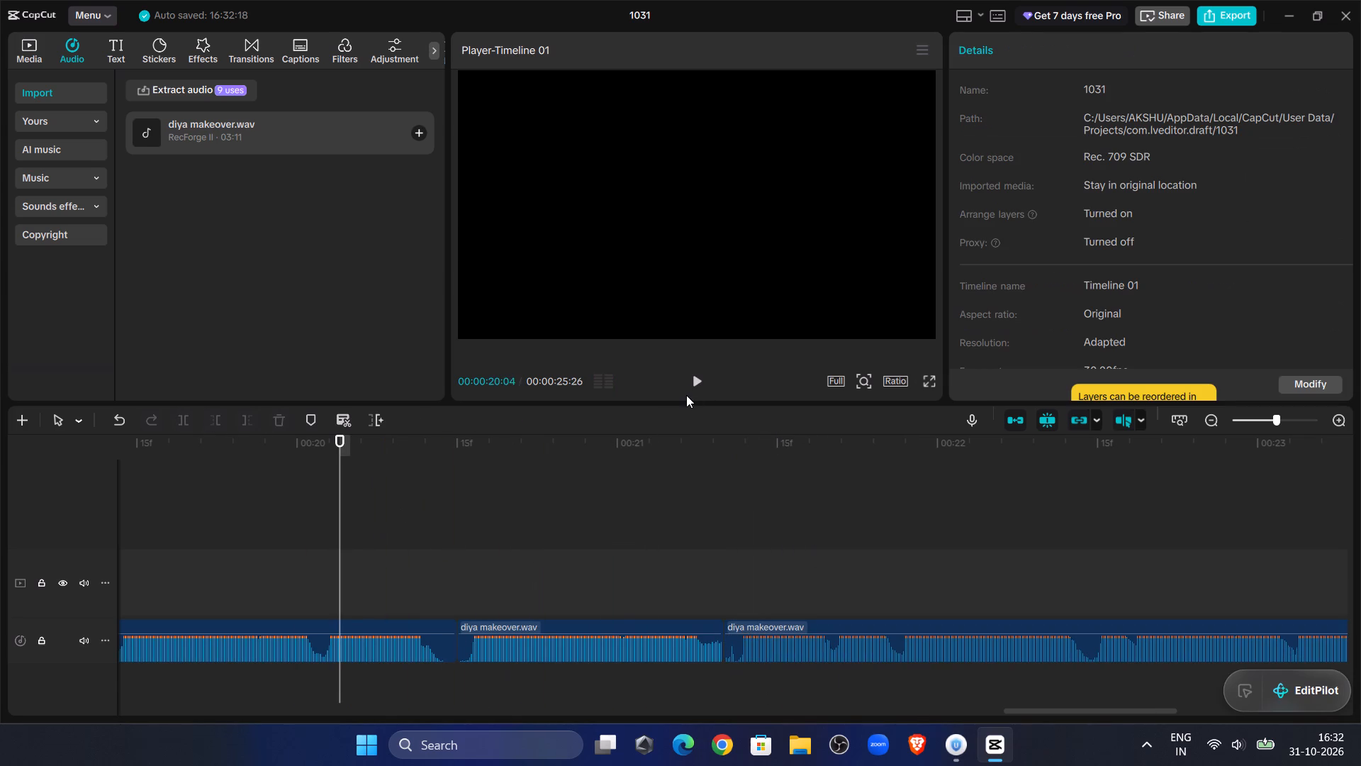
left_click(688, 387)
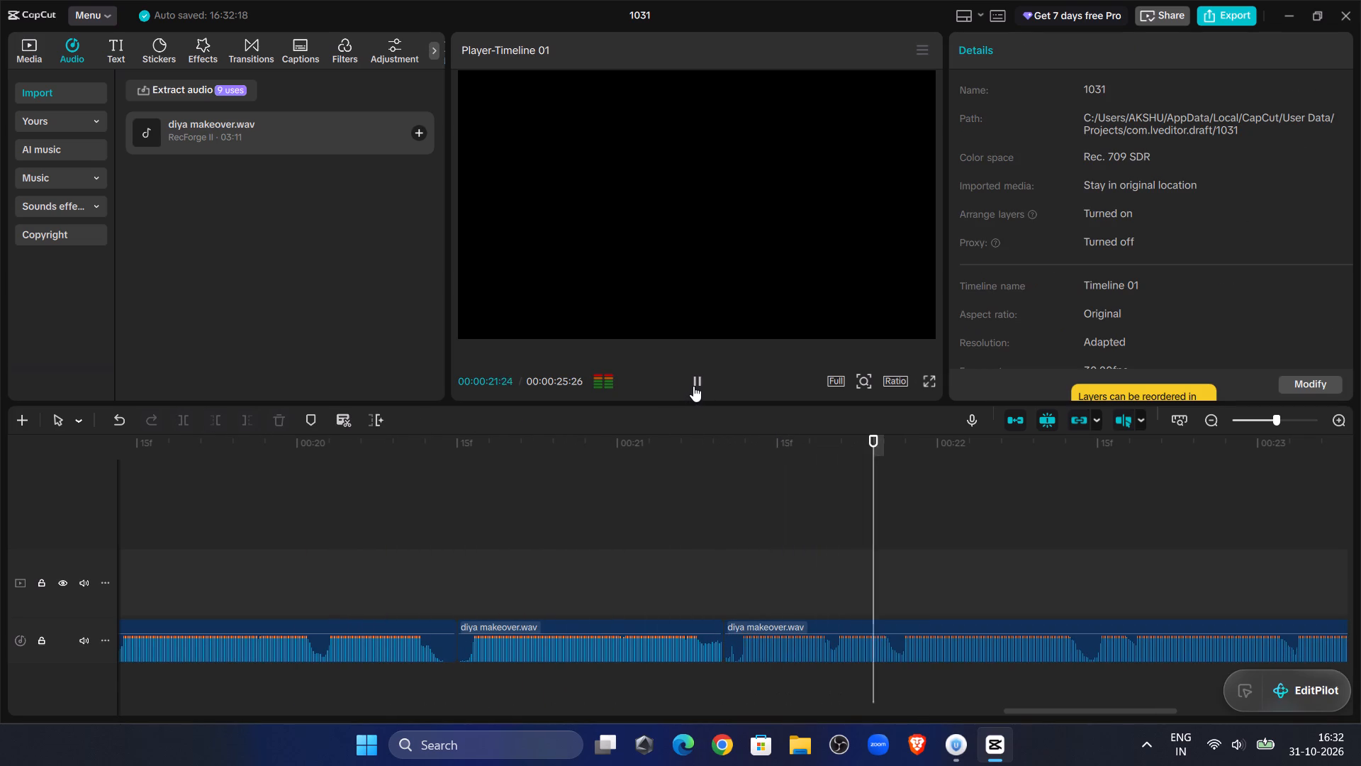
left_click(694, 386)
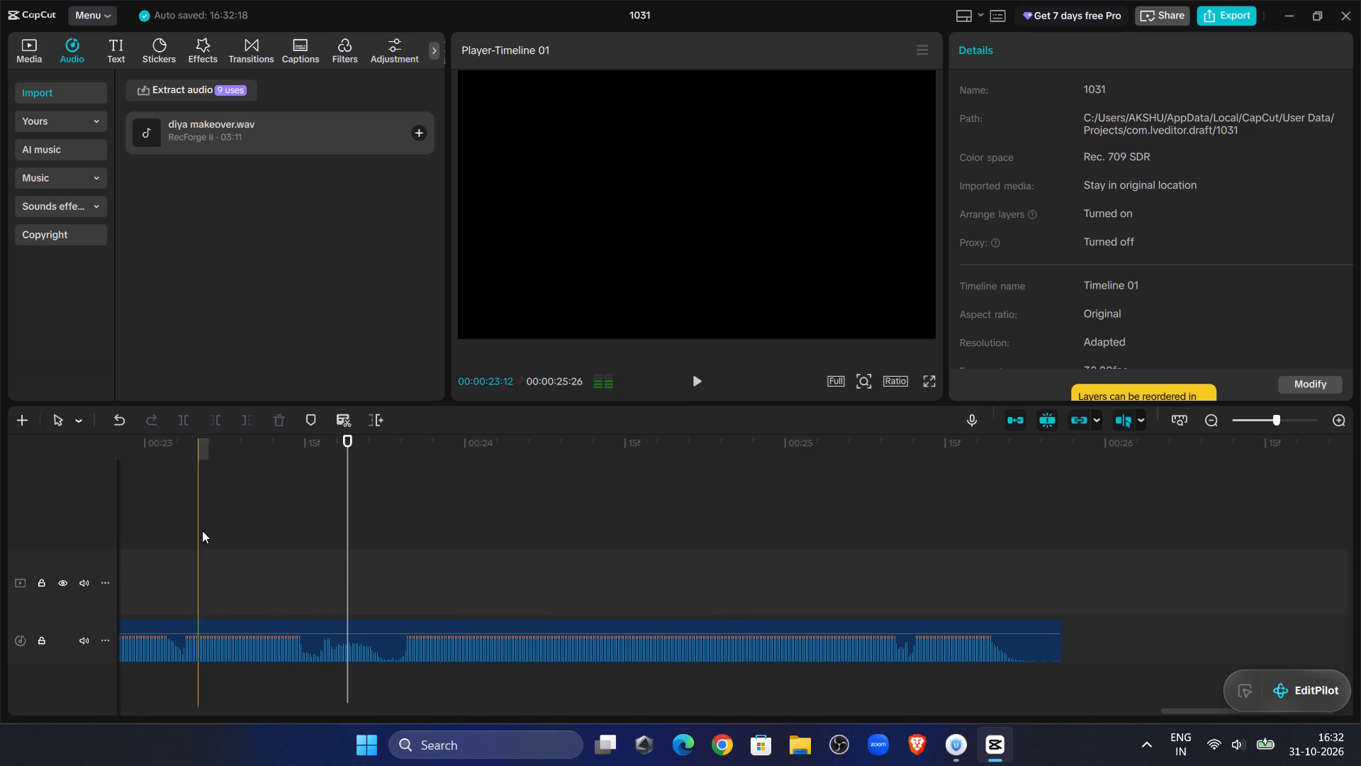
left_click(315, 536)
left_click_drag(315, 536, 327, 550)
left_click(335, 645)
left_click(178, 425)
Trim the fifteenth segment's start to 00:00:23:22 and move it back against the fourteenth segment.
double_click(697, 382)
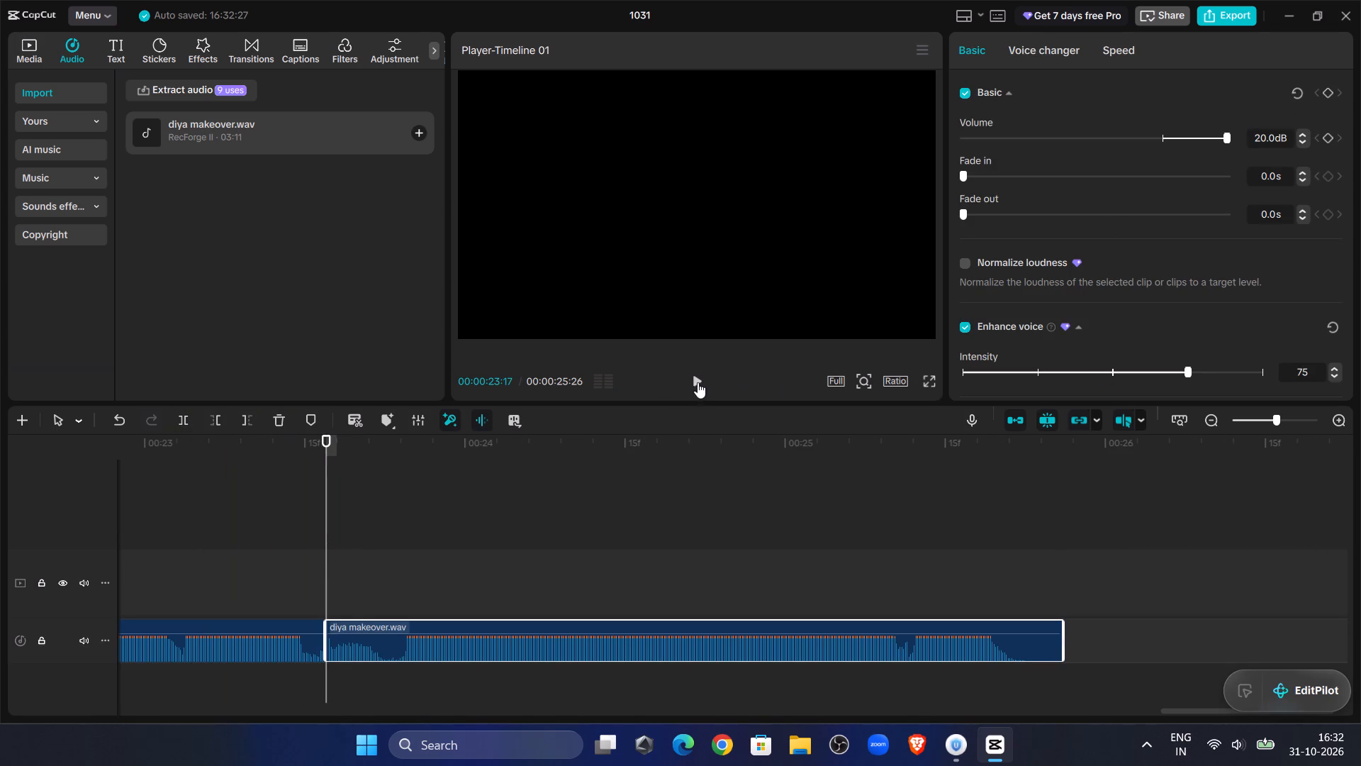
left_click(220, 418)
left_click_drag(464, 621, 439, 621)
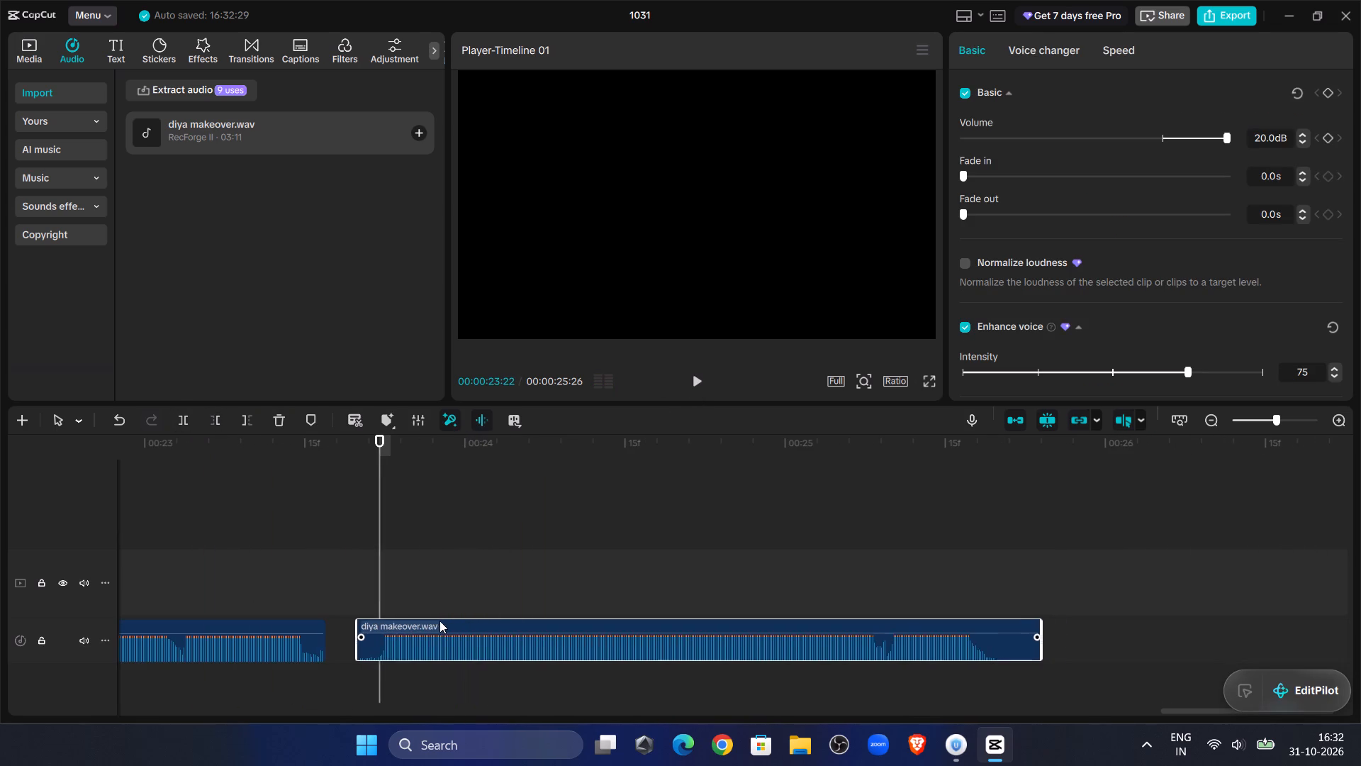
left_click_drag(439, 621, 413, 624)
Play the fifteenth segment from its opening and trim its end to 00:00:25:18, just after the last words.
left_click(232, 531)
left_click(705, 380)
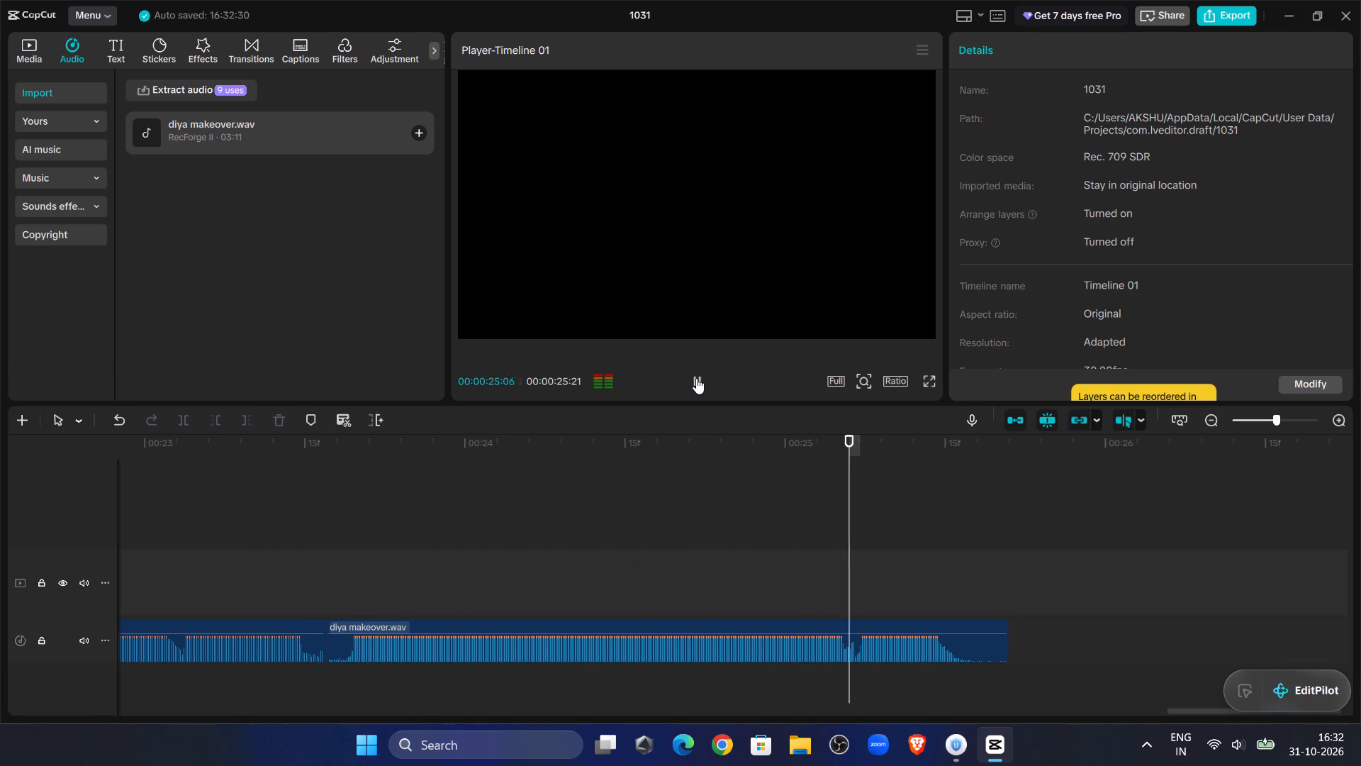
left_click(695, 378)
left_click_drag(989, 555, 977, 557)
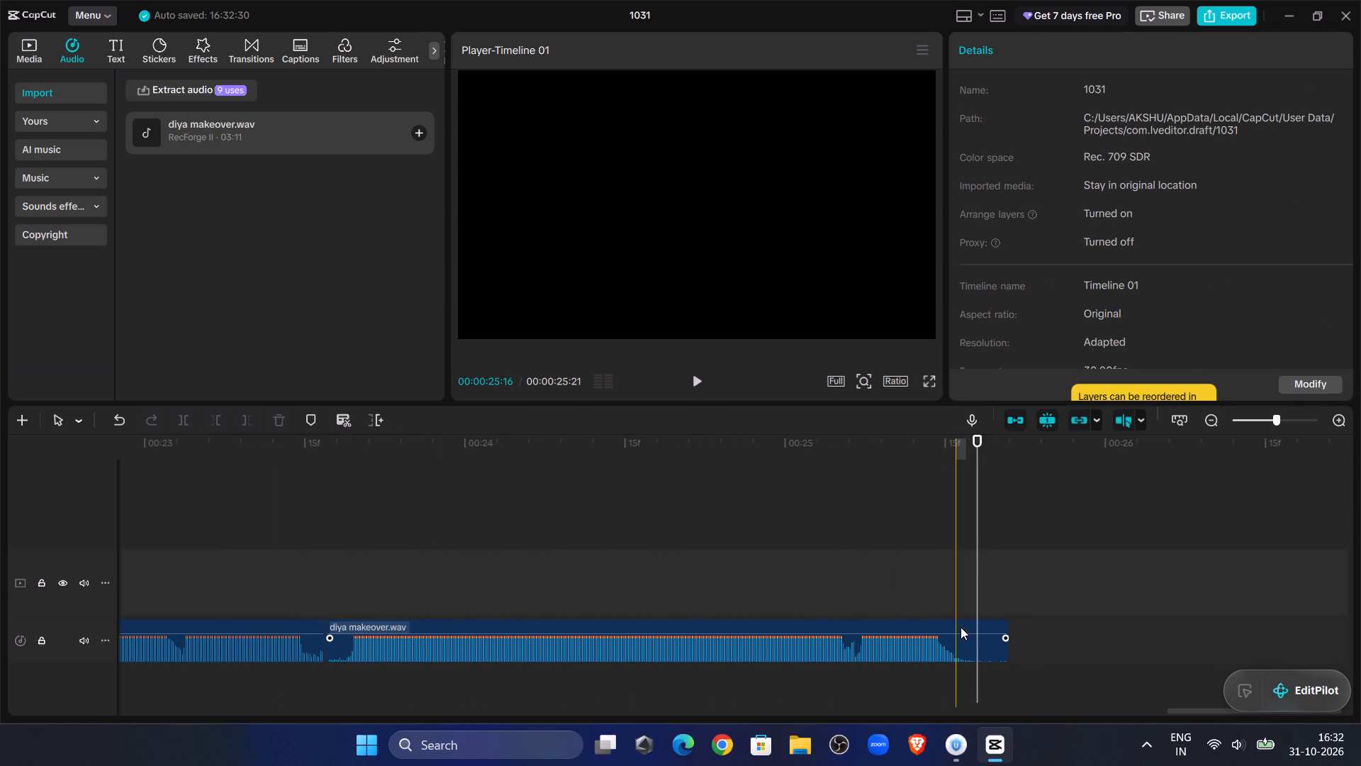
left_click(960, 627)
left_click(249, 414)
Listen to the start of the joined recording and the last few segments from about 00:00:21, then restart playback from the beginning.
left_click(702, 380)
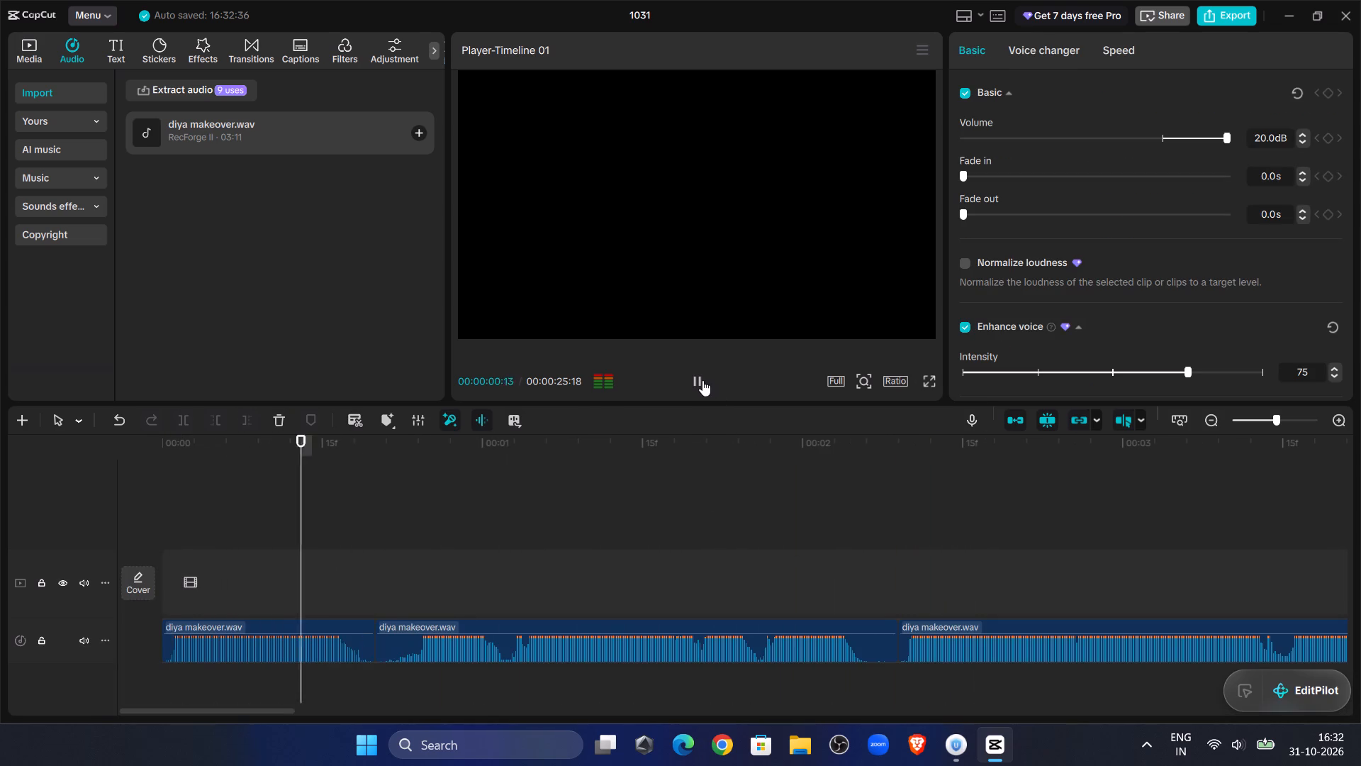
left_click(1250, 421)
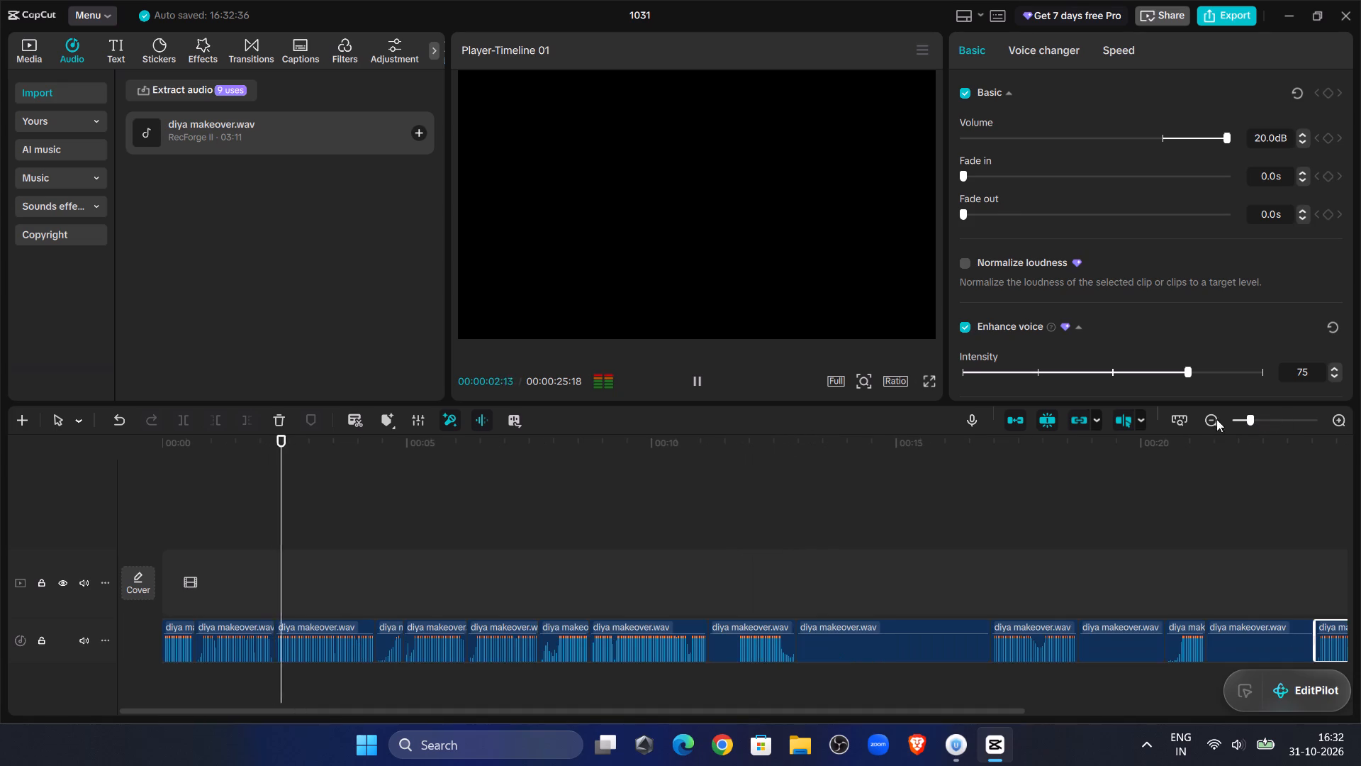
left_click(1228, 564)
left_click_drag(1228, 564, 887, 521)
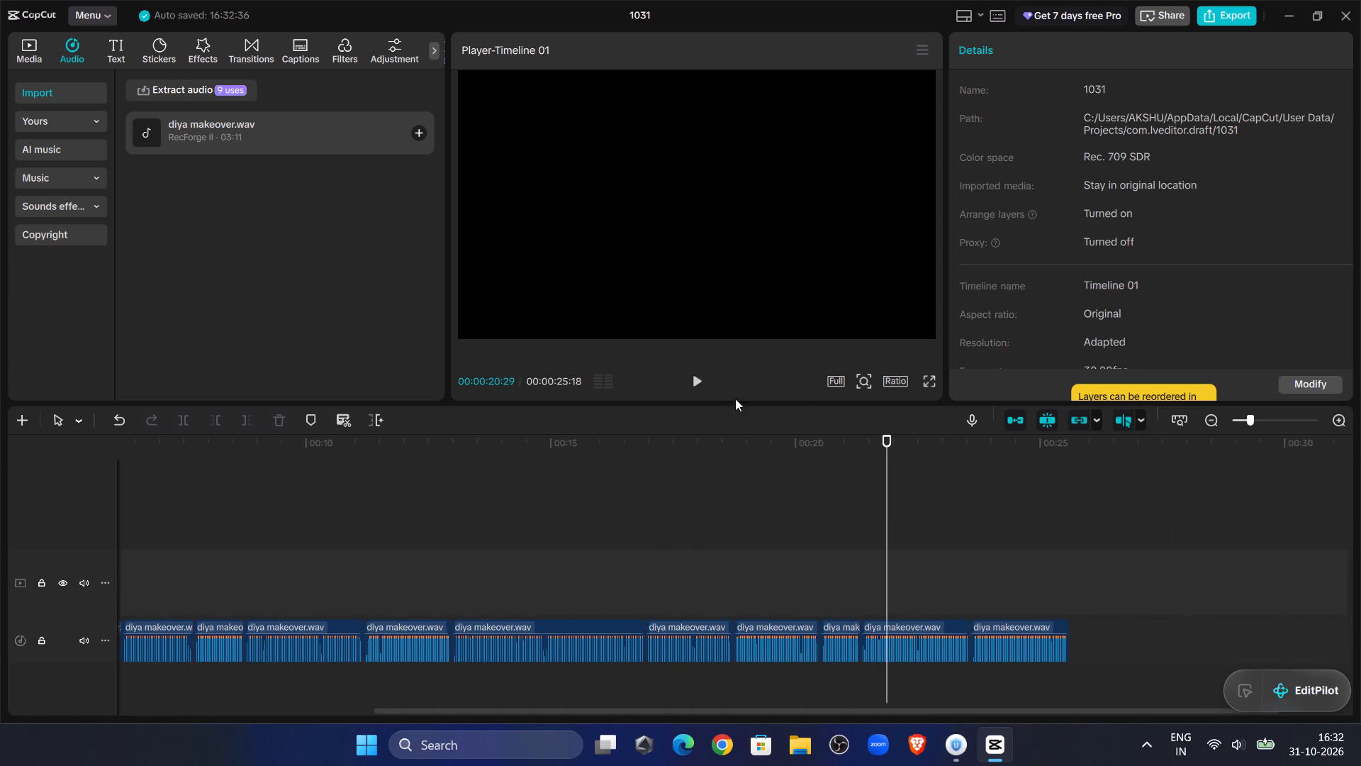
left_click(704, 389)
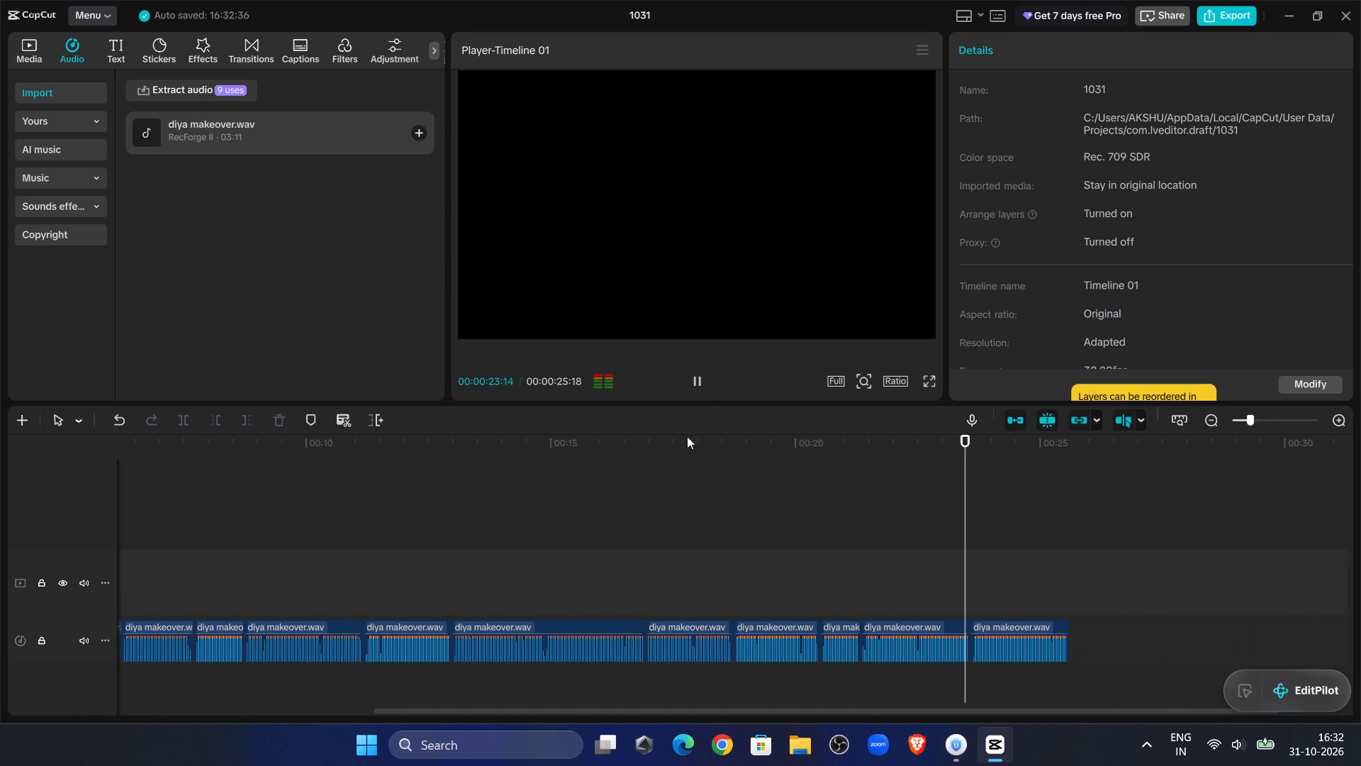
left_click(686, 446)
left_click_drag(686, 446, 0, 541)
left_click(708, 389)
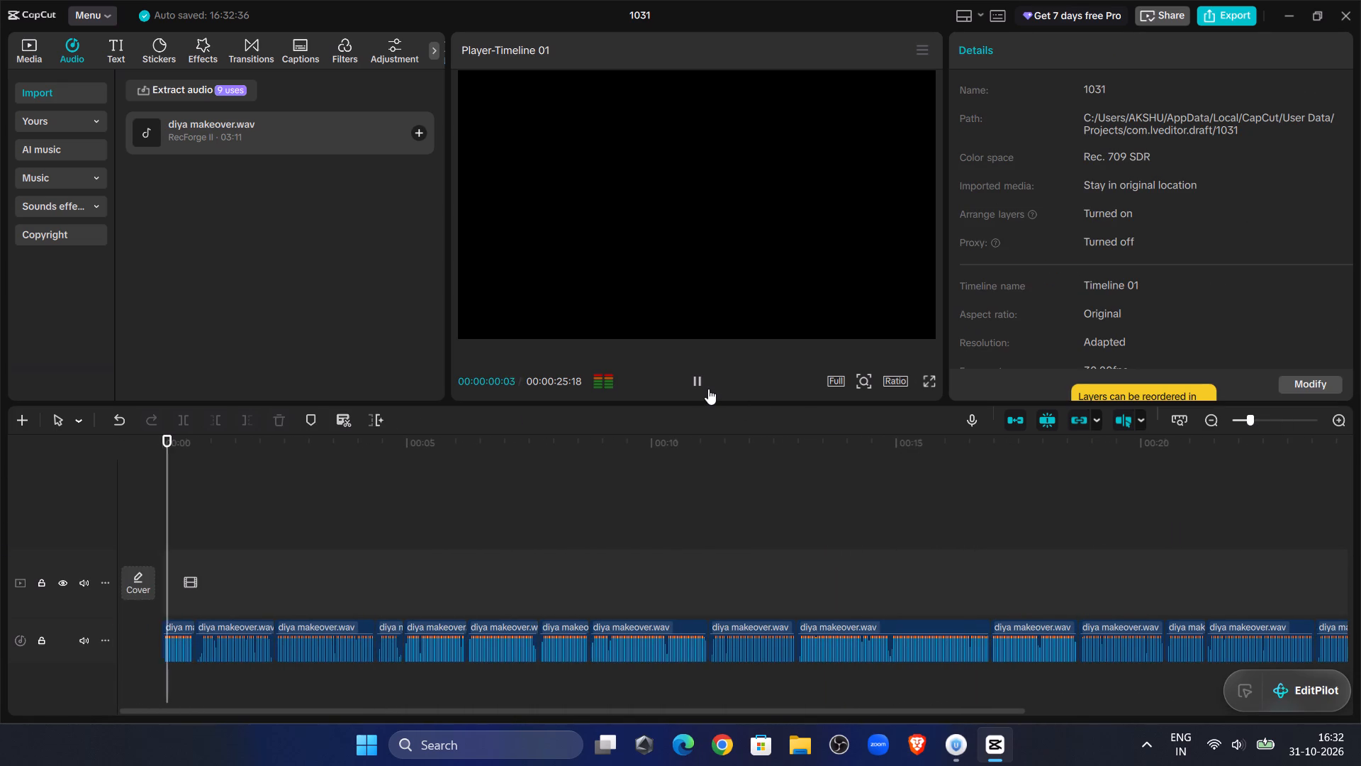
Set the project's aspect ratio to 9:16.
left_click(897, 382)
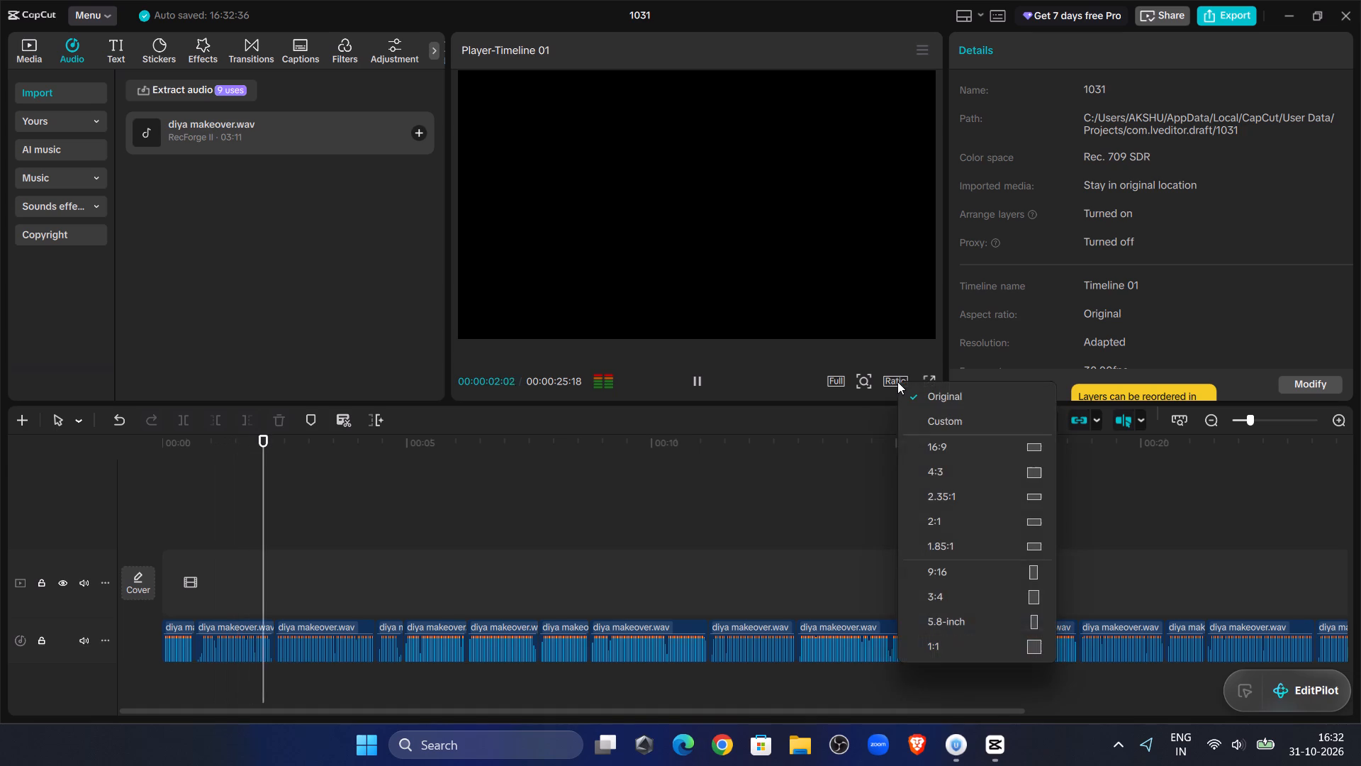
left_click(968, 567)
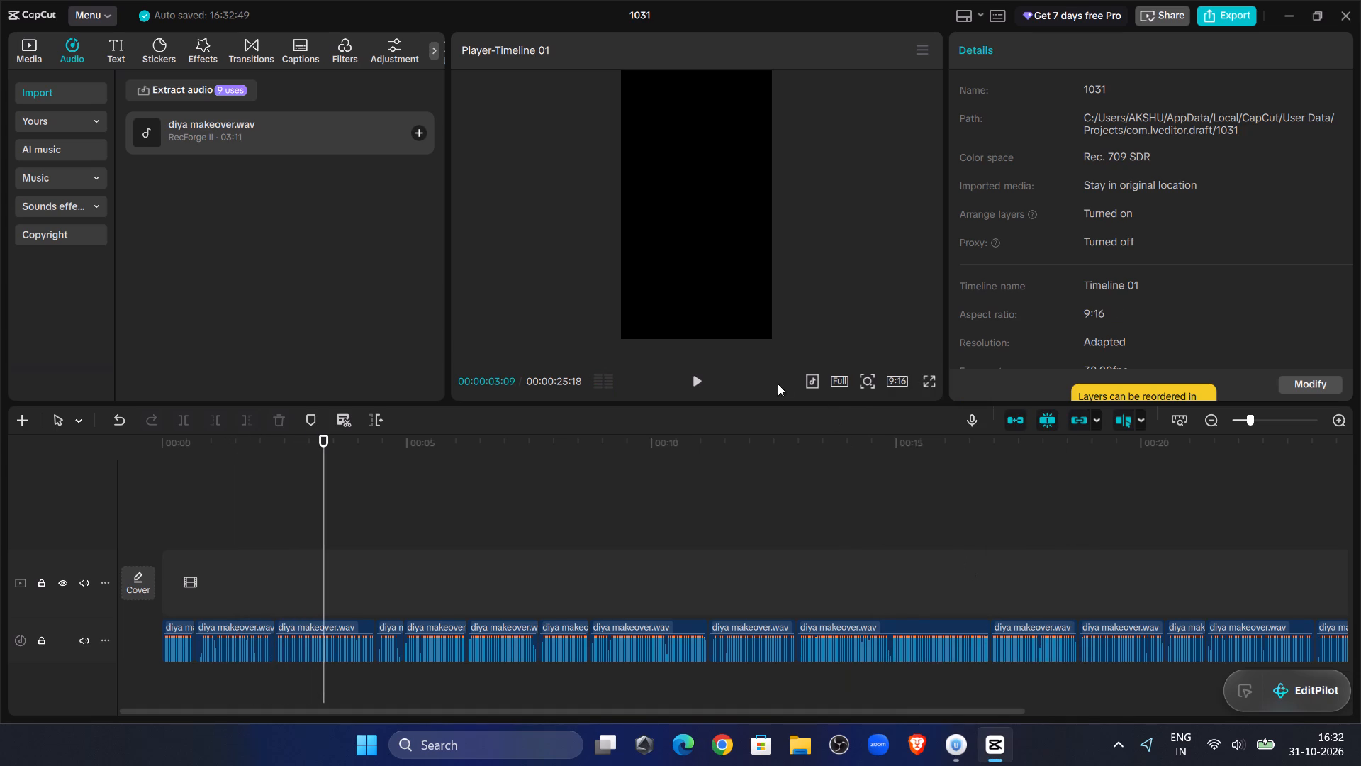
Play the joined recording through to its end, then replay its first two segments.
left_click(700, 377)
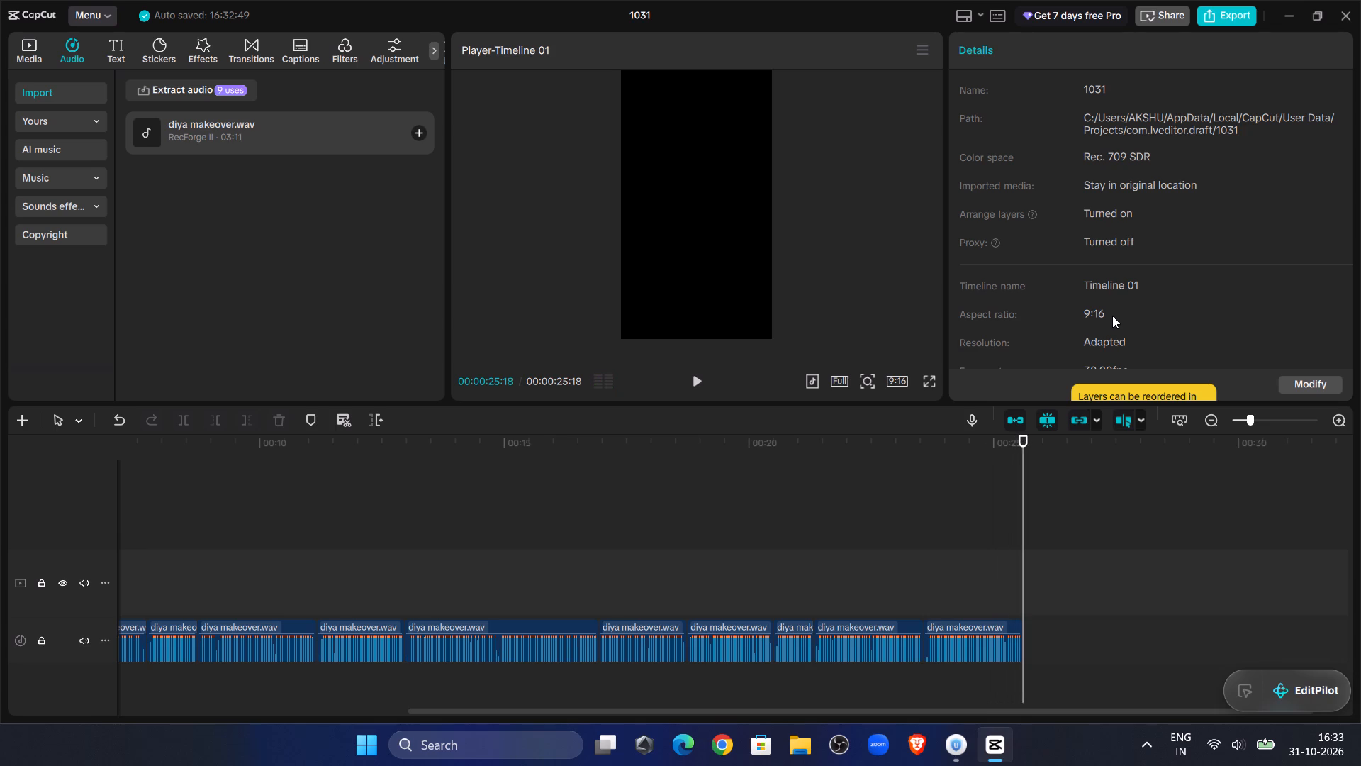
left_click(692, 377)
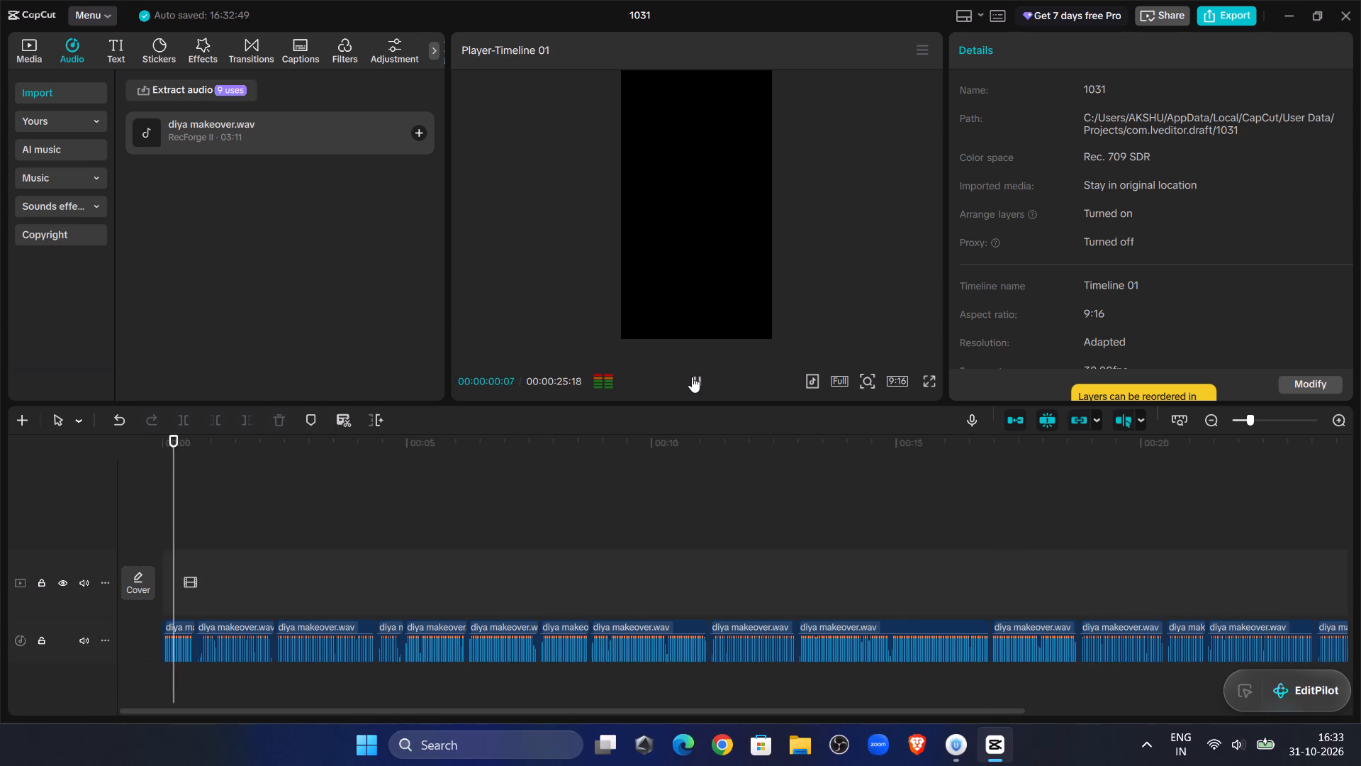
left_click(692, 377)
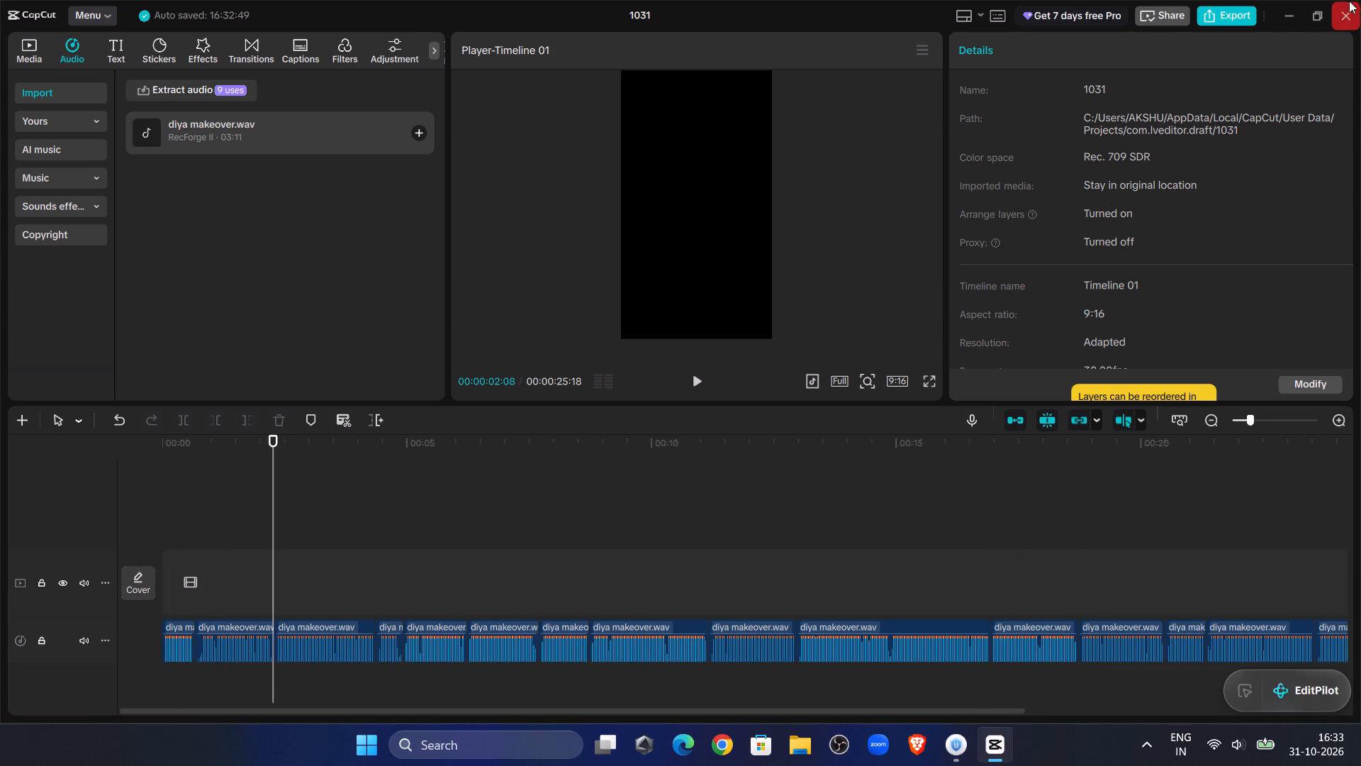
Replay the first join, trim the second segment's start to 00:00:00:23 and move it back against the first segment.
left_click(203, 497)
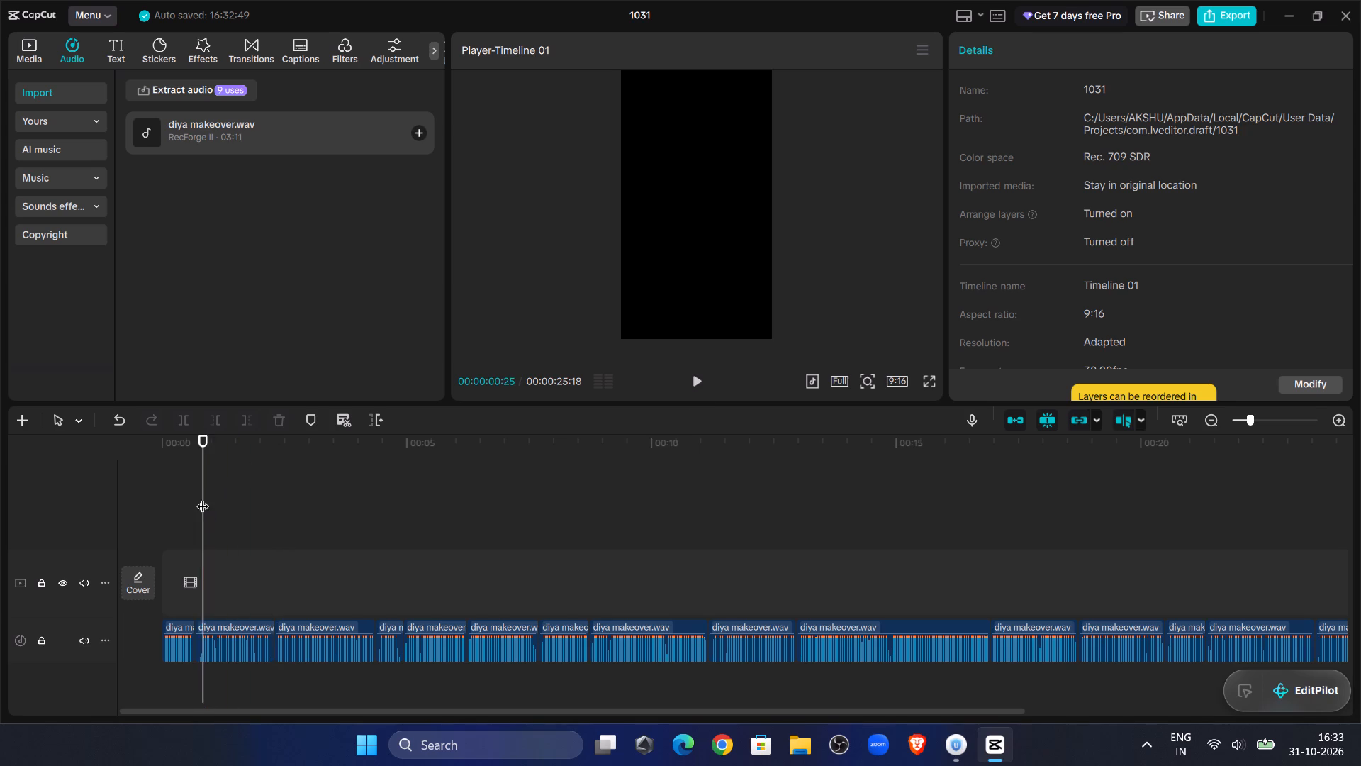
left_click_drag(203, 497, 125, 528)
left_click(703, 377)
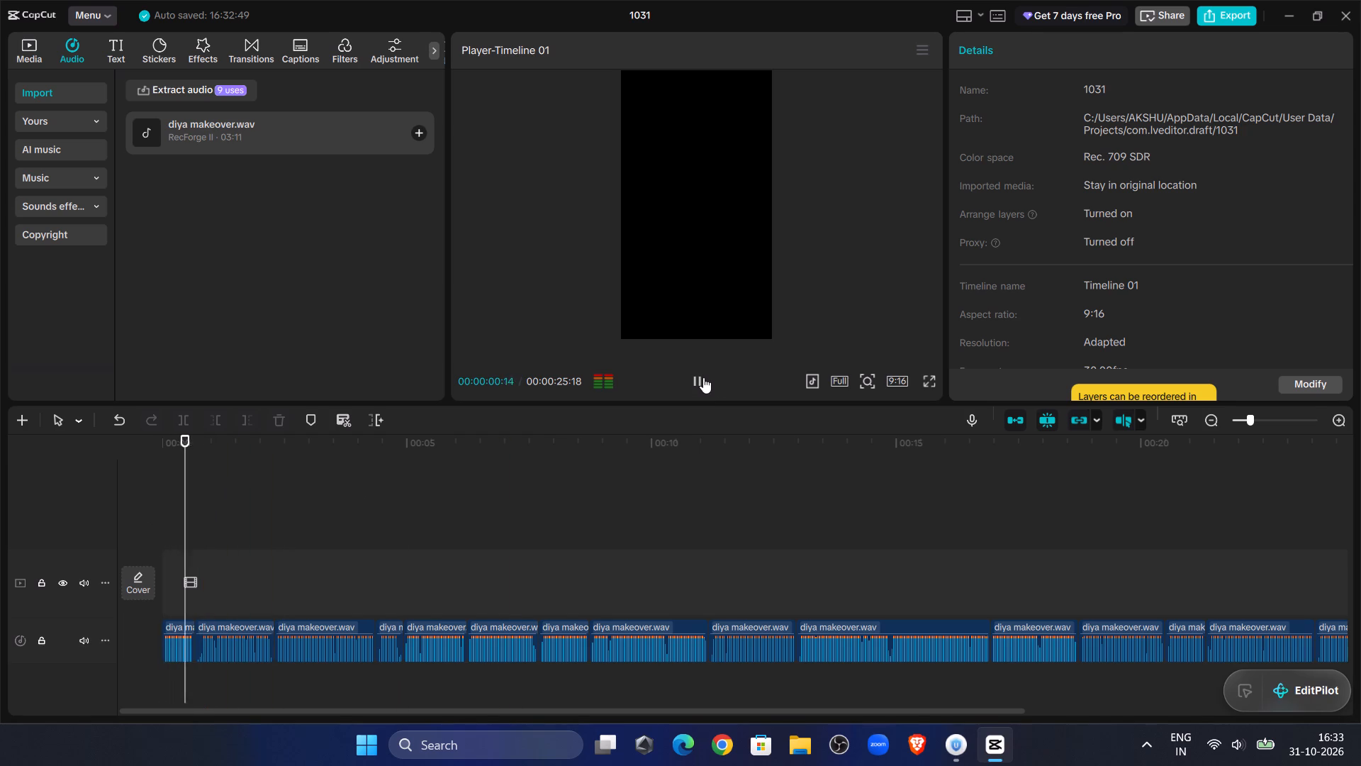
left_click(703, 377)
left_click(1288, 420)
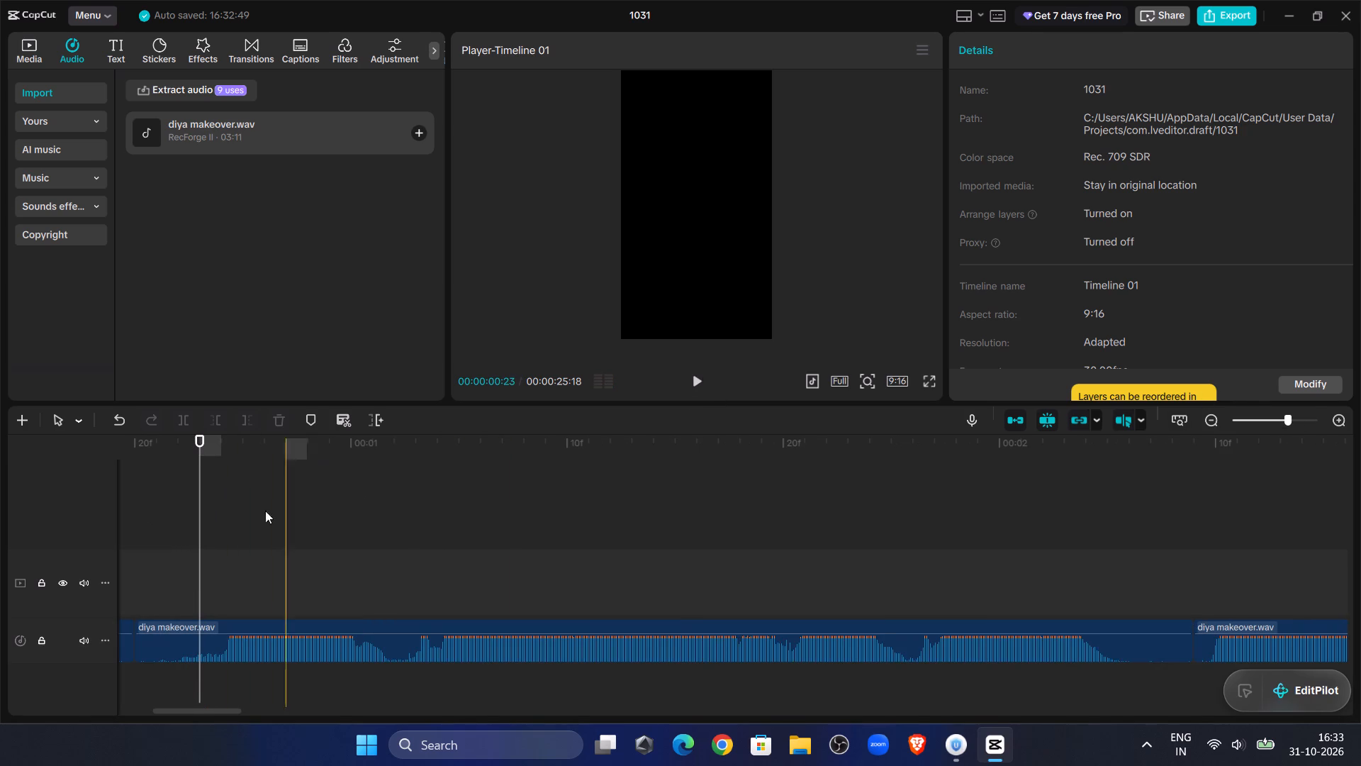
left_click(235, 640)
left_click(206, 423)
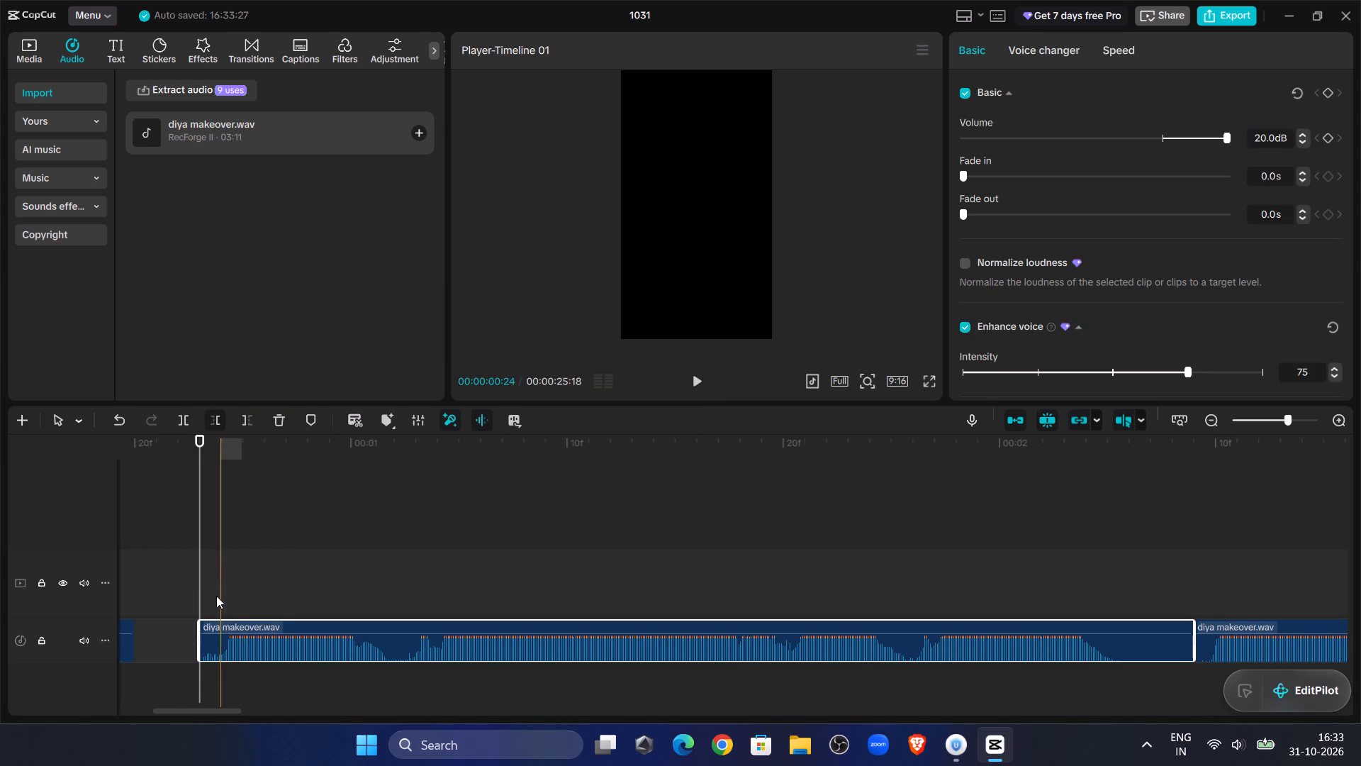
left_click_drag(237, 623, 178, 628)
Play from the beginning through the second segment and trim that segment's end to 00:00:02:04, after its last words.
left_click_drag(202, 507, 0, 483)
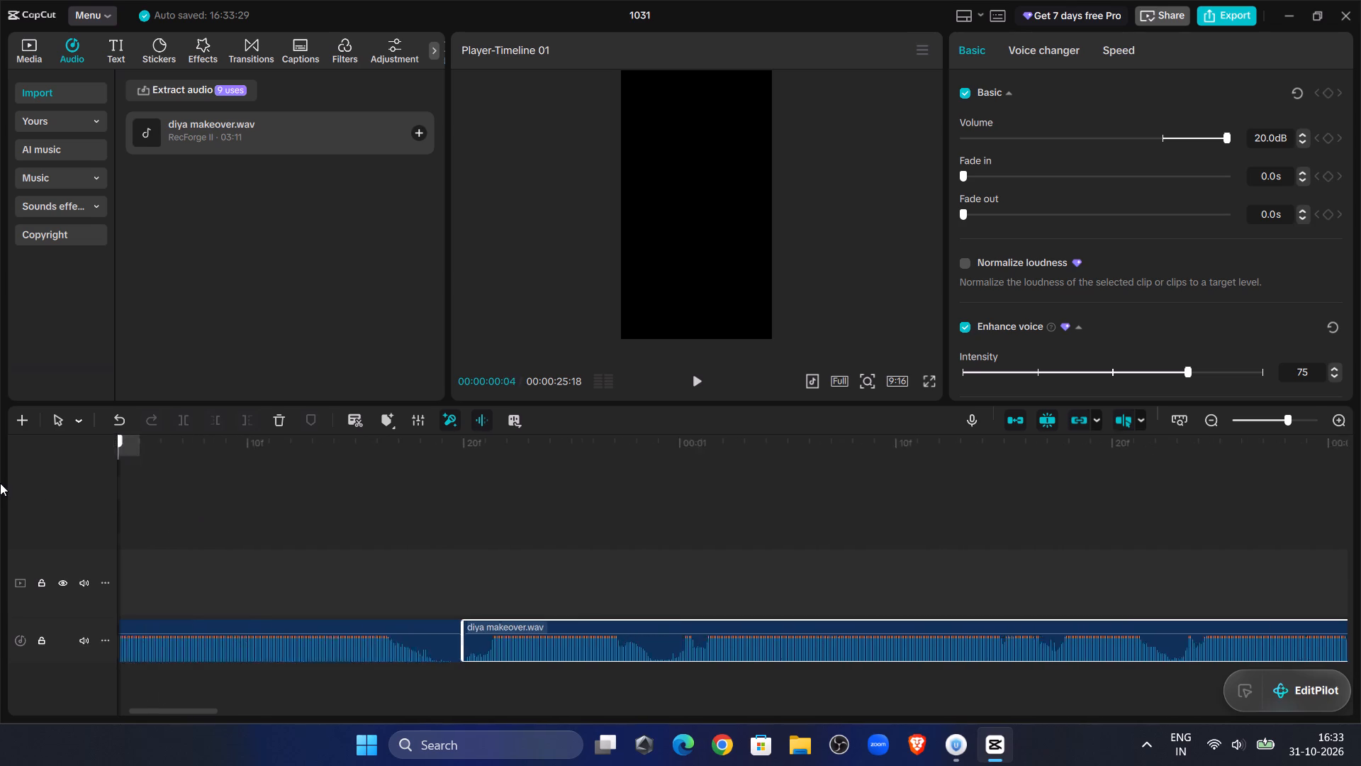
left_click_drag(0, 483, 0, 484)
left_click(693, 385)
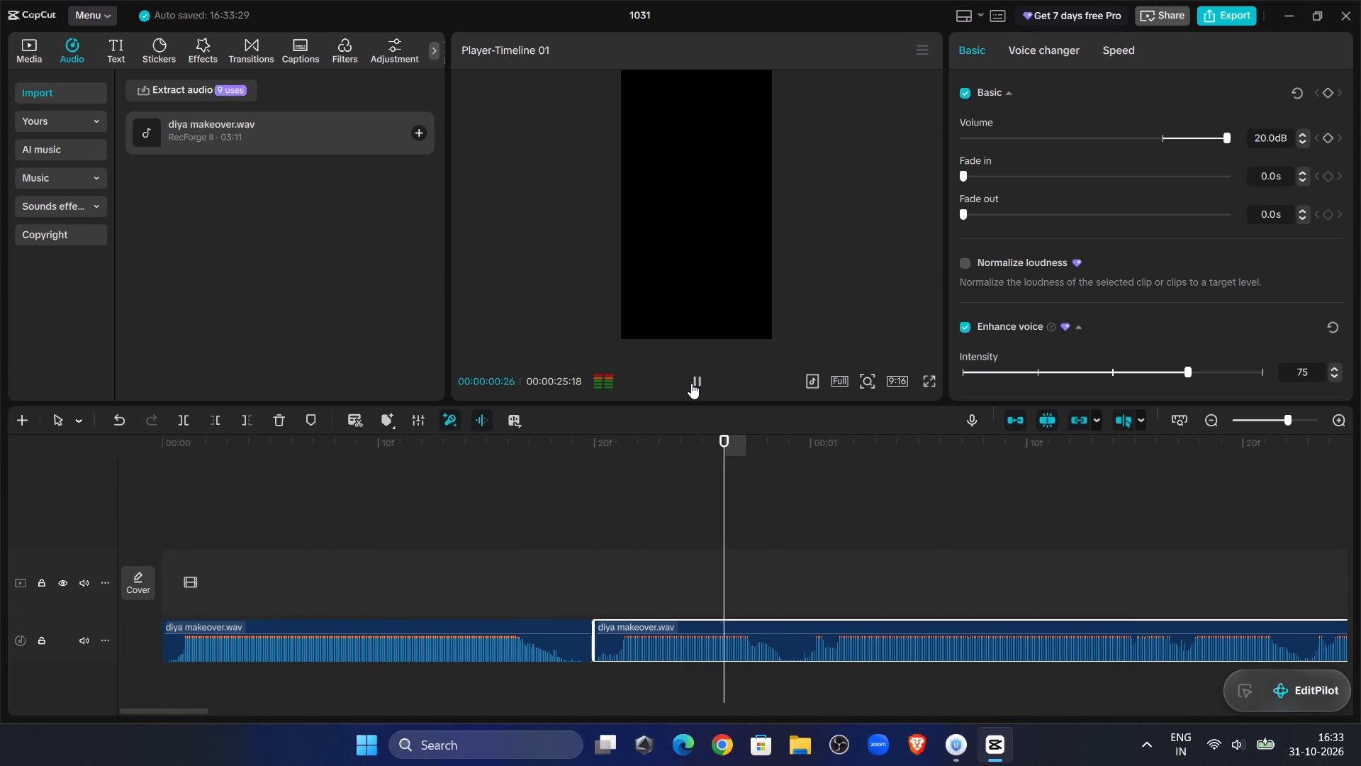
left_click(691, 383)
double_click(688, 383)
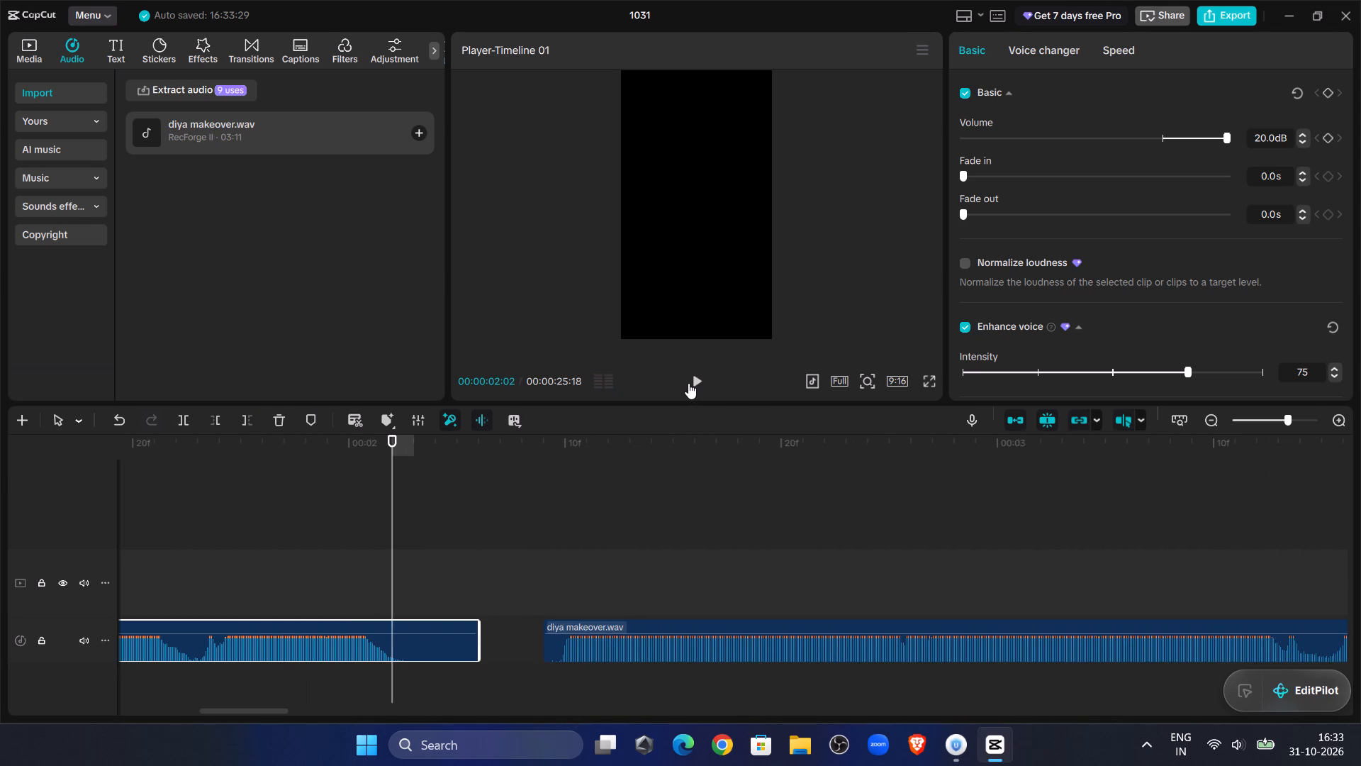
left_click(432, 489)
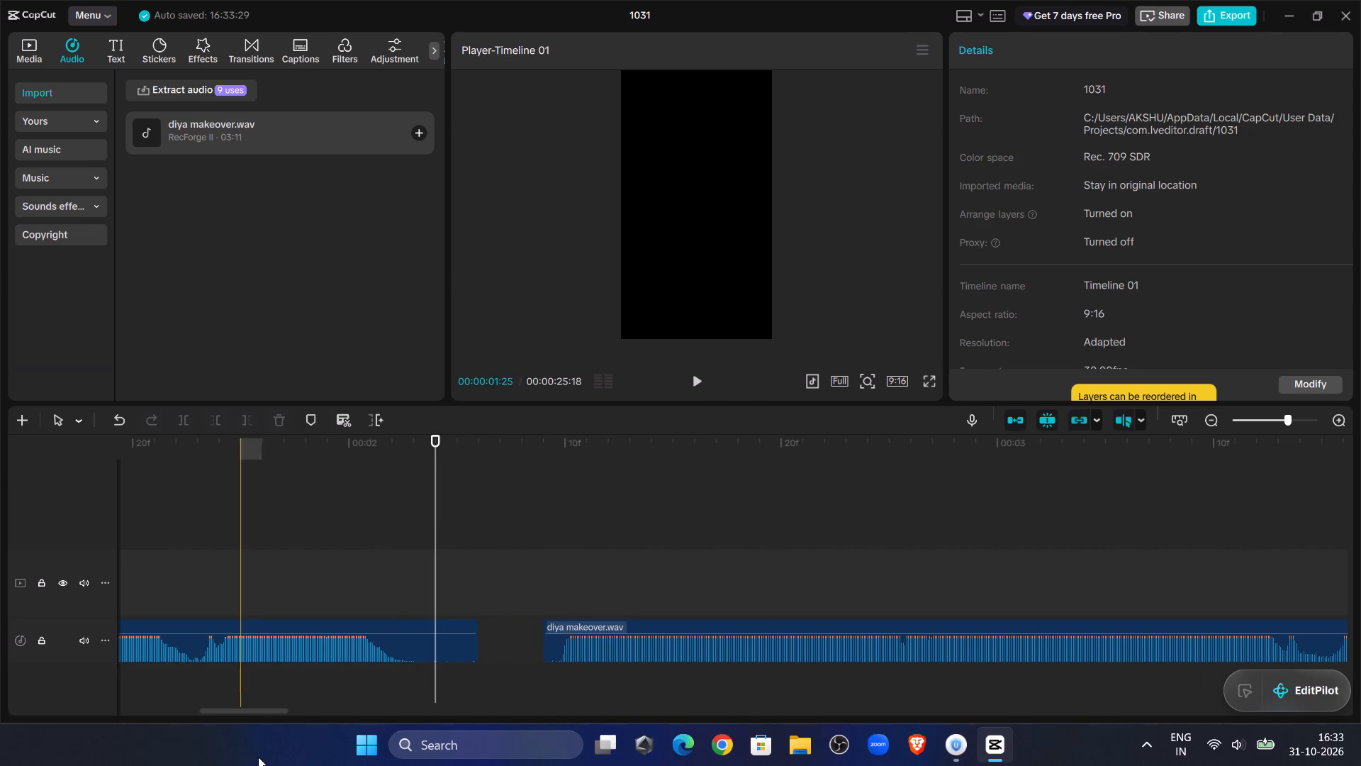
left_click(383, 649)
left_click(257, 416)
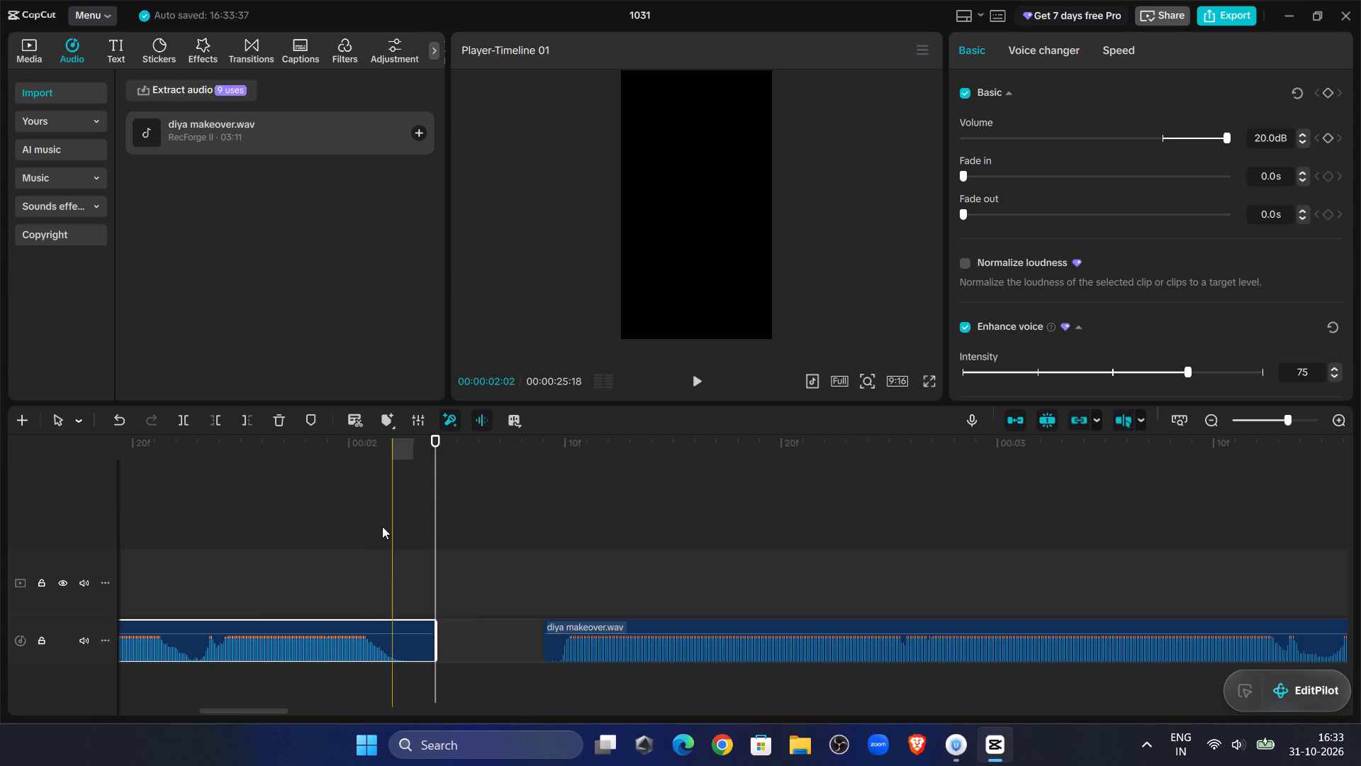
Select every segment from the third to the last and move them back together against the second segment.
left_click(1265, 418)
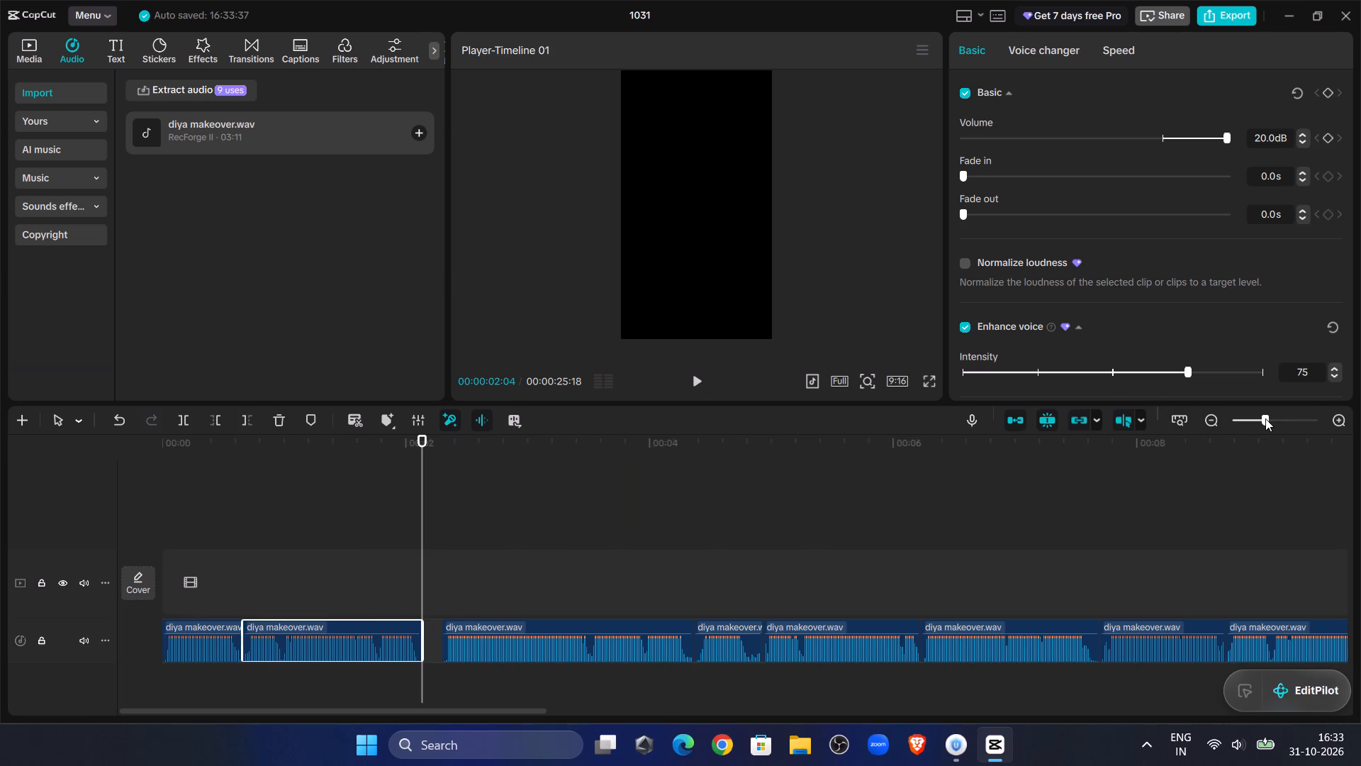
left_click(1252, 418)
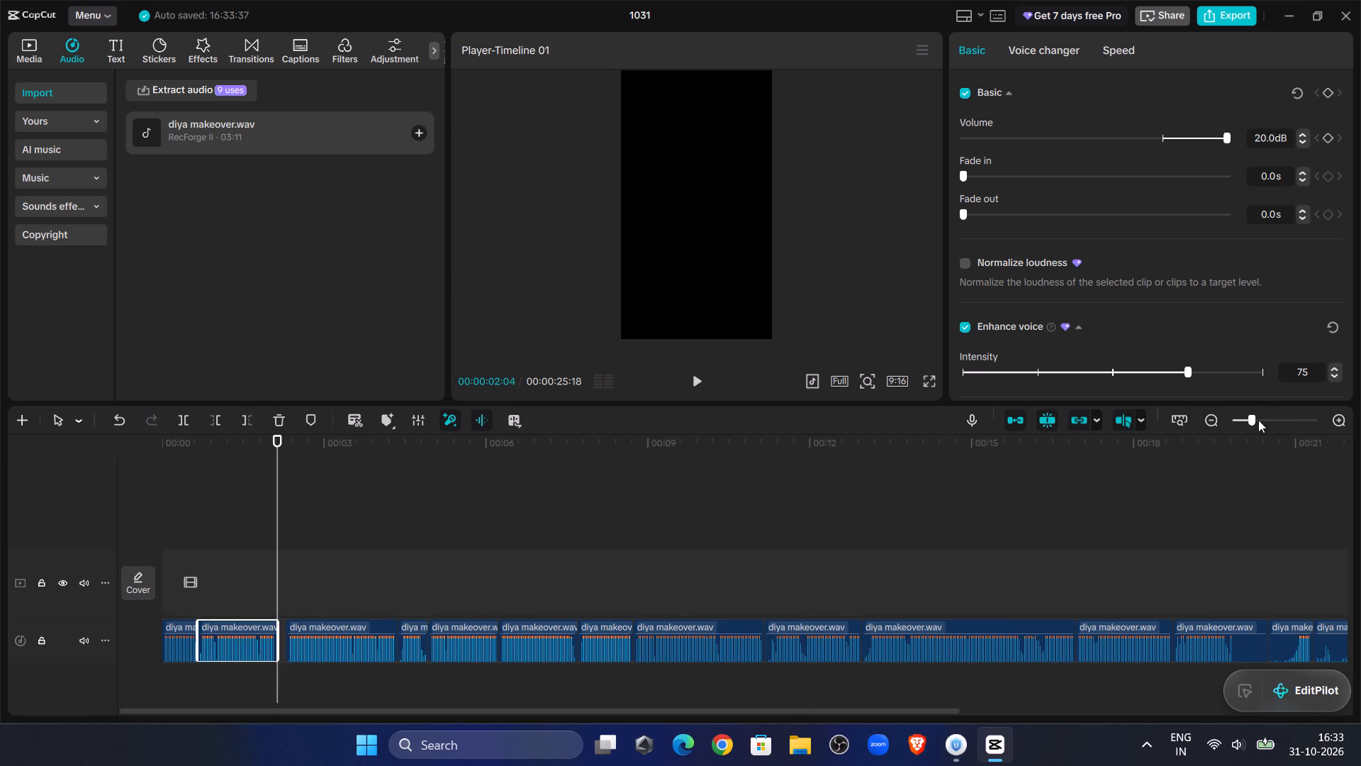
left_click(1248, 419)
left_click_drag(1196, 623, 302, 623)
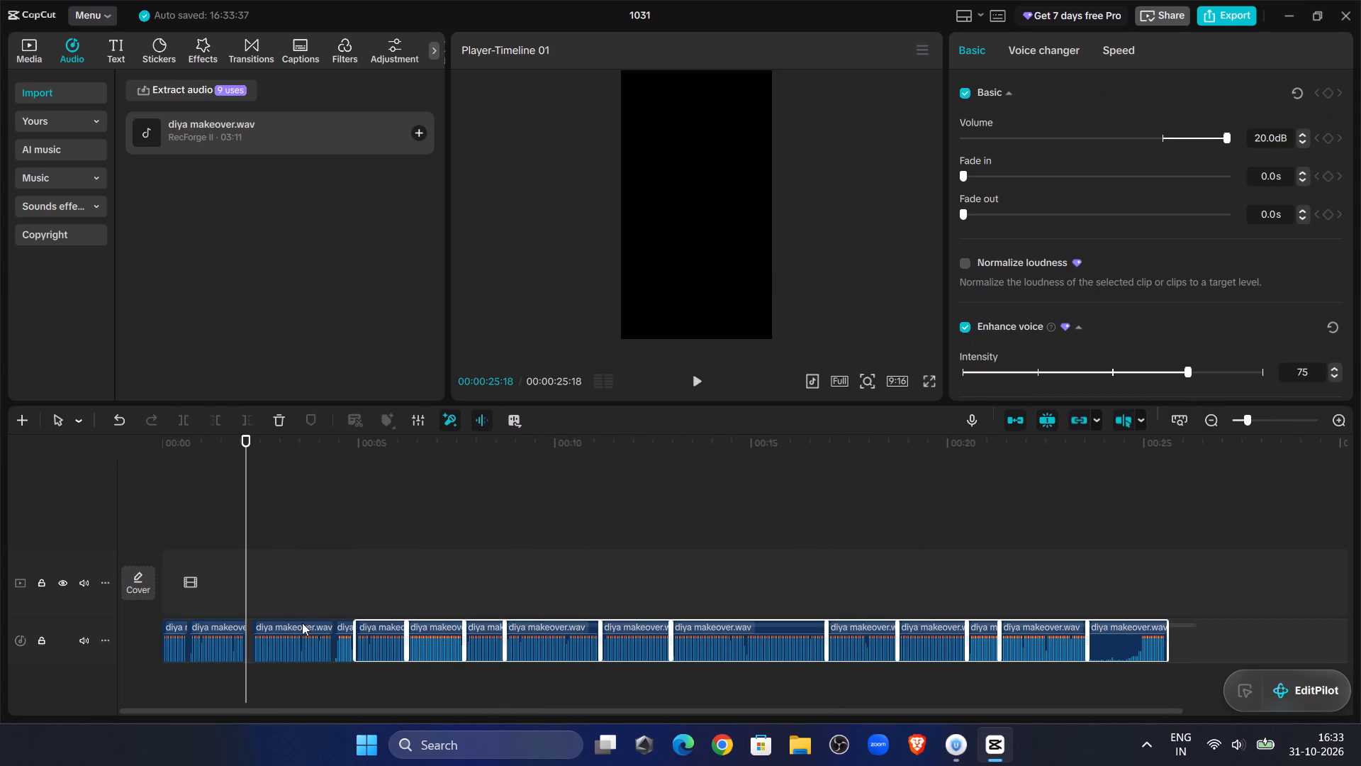
left_click_drag(302, 623, 277, 631)
left_click(1268, 423)
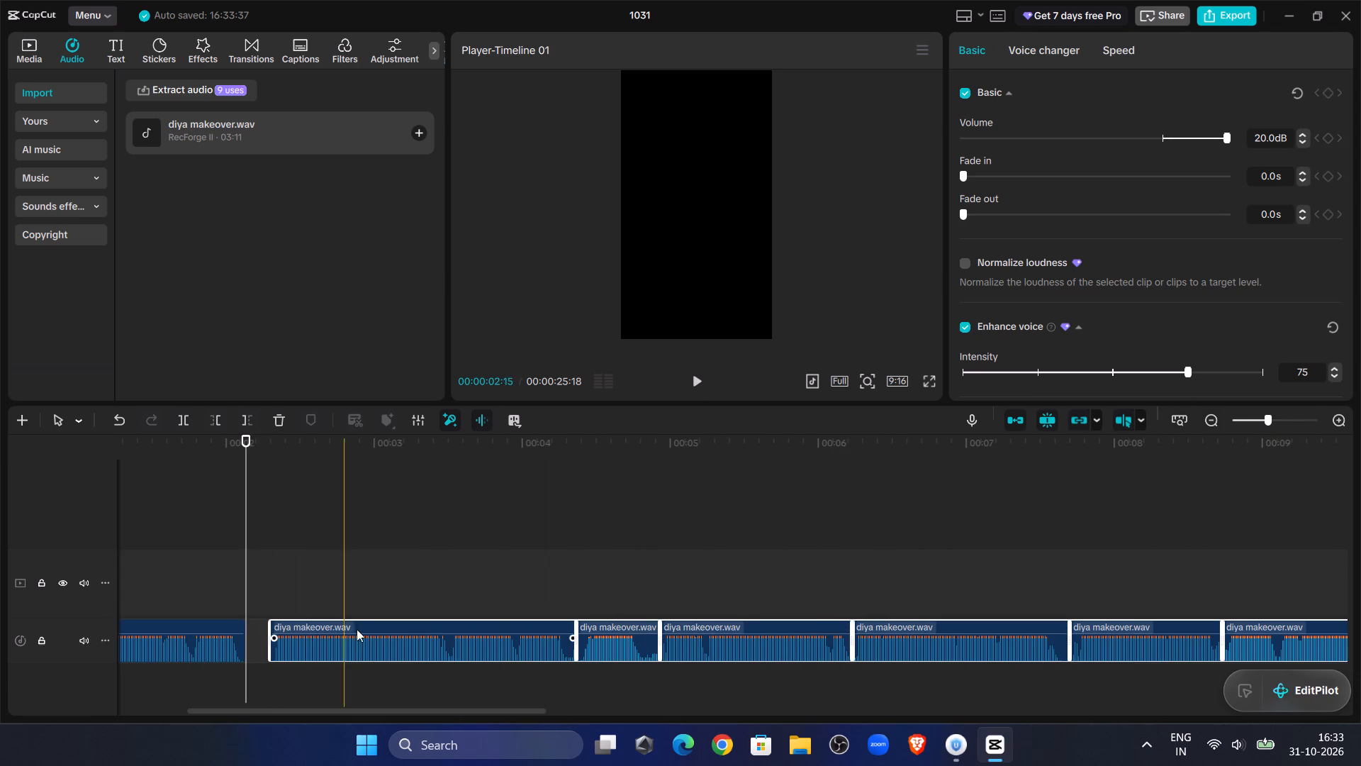
left_click_drag(346, 625, 326, 640)
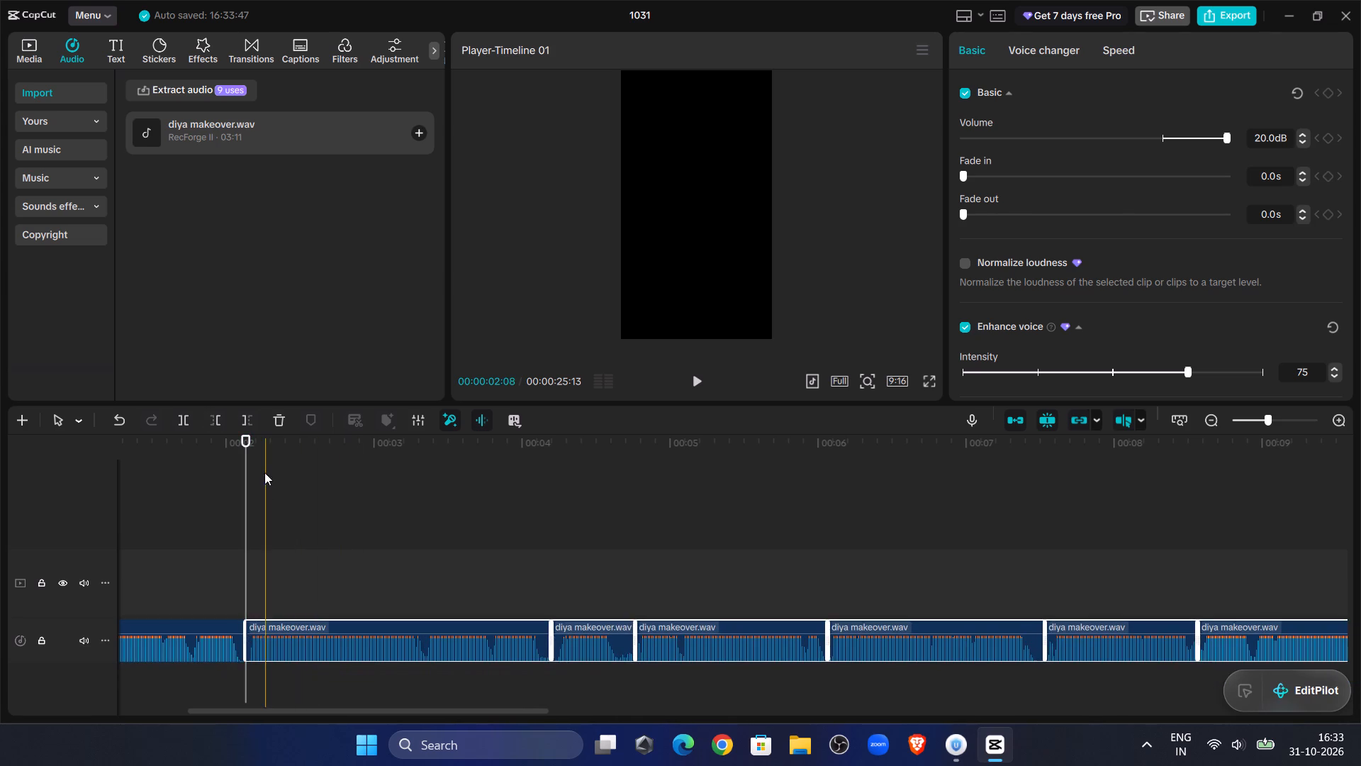
Play the whole edited recording from start to end to check the joins, and return the playhead to 00:00:00:00.
left_click(264, 472)
left_click_drag(264, 472, 0, 557)
left_click(704, 382)
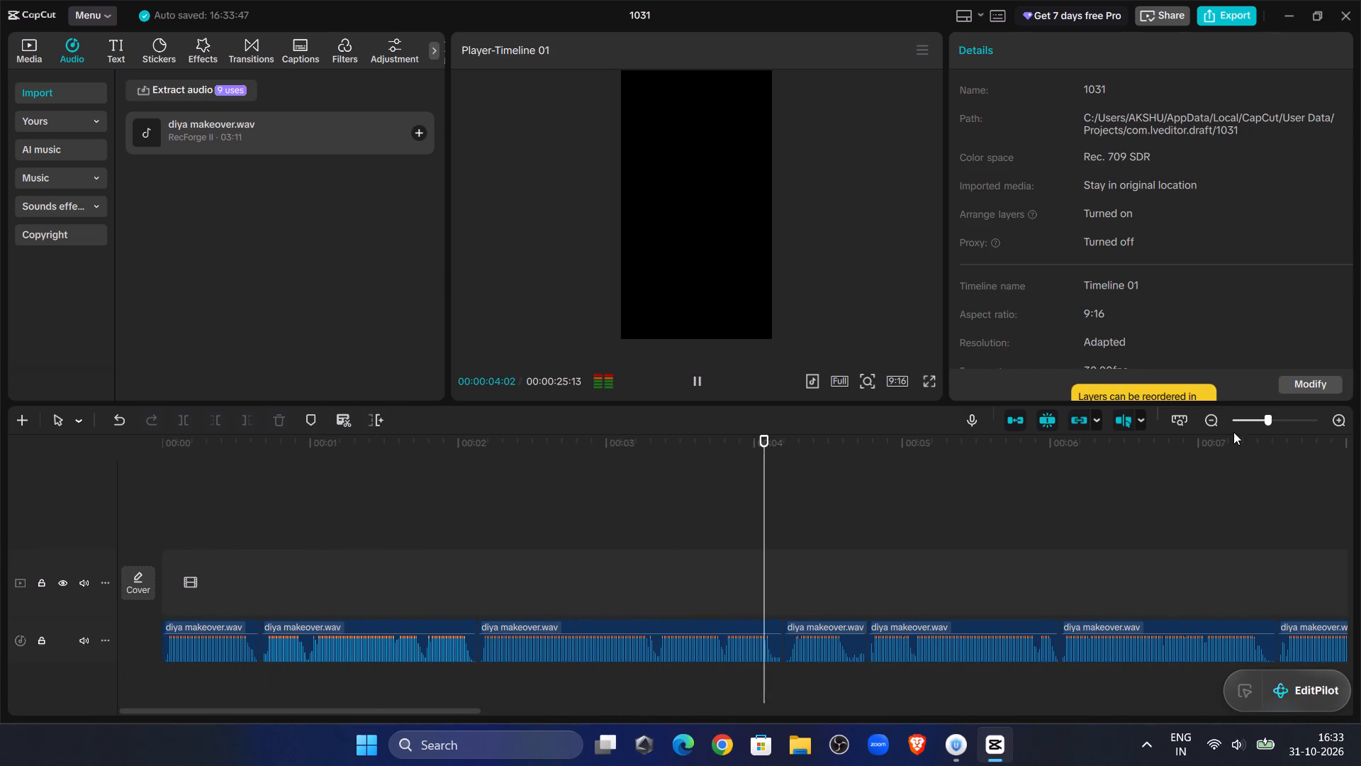
left_click(1258, 421)
left_click(1253, 421)
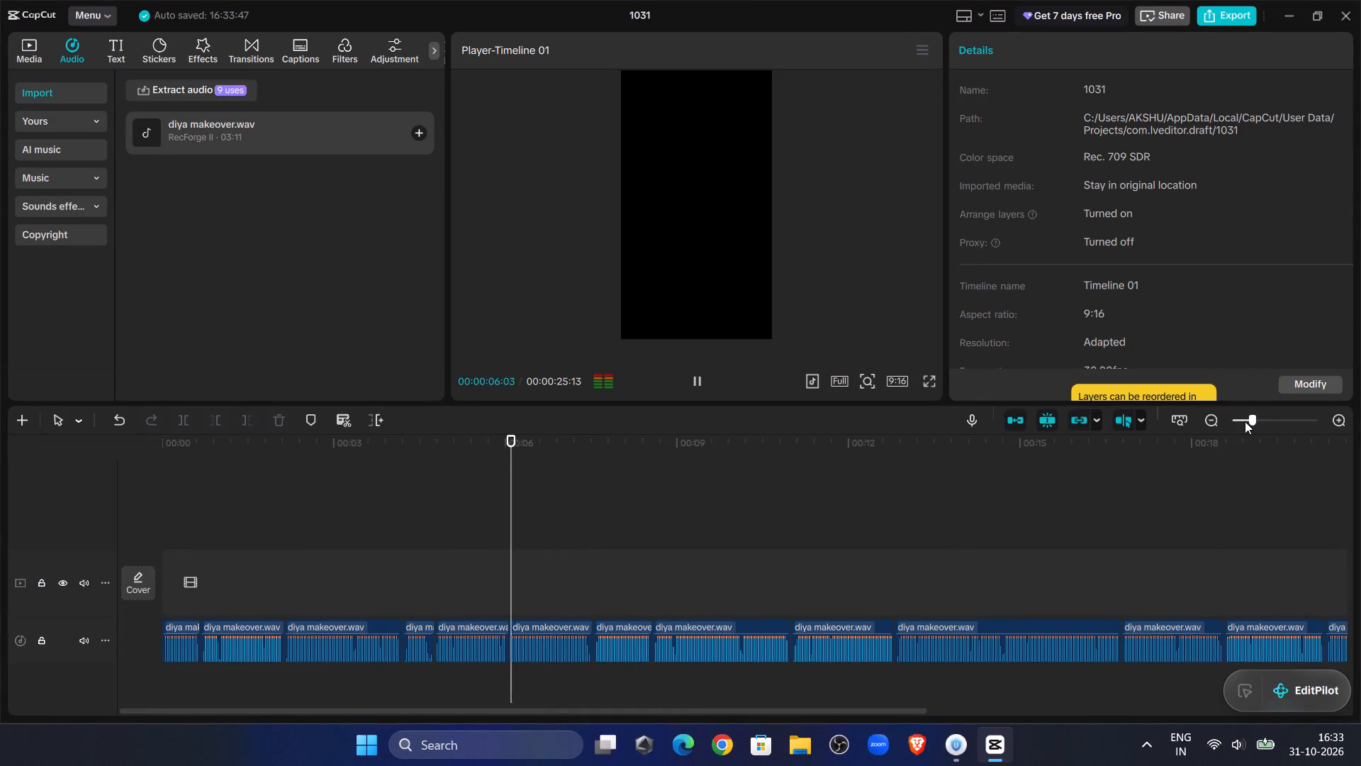
left_click(1243, 421)
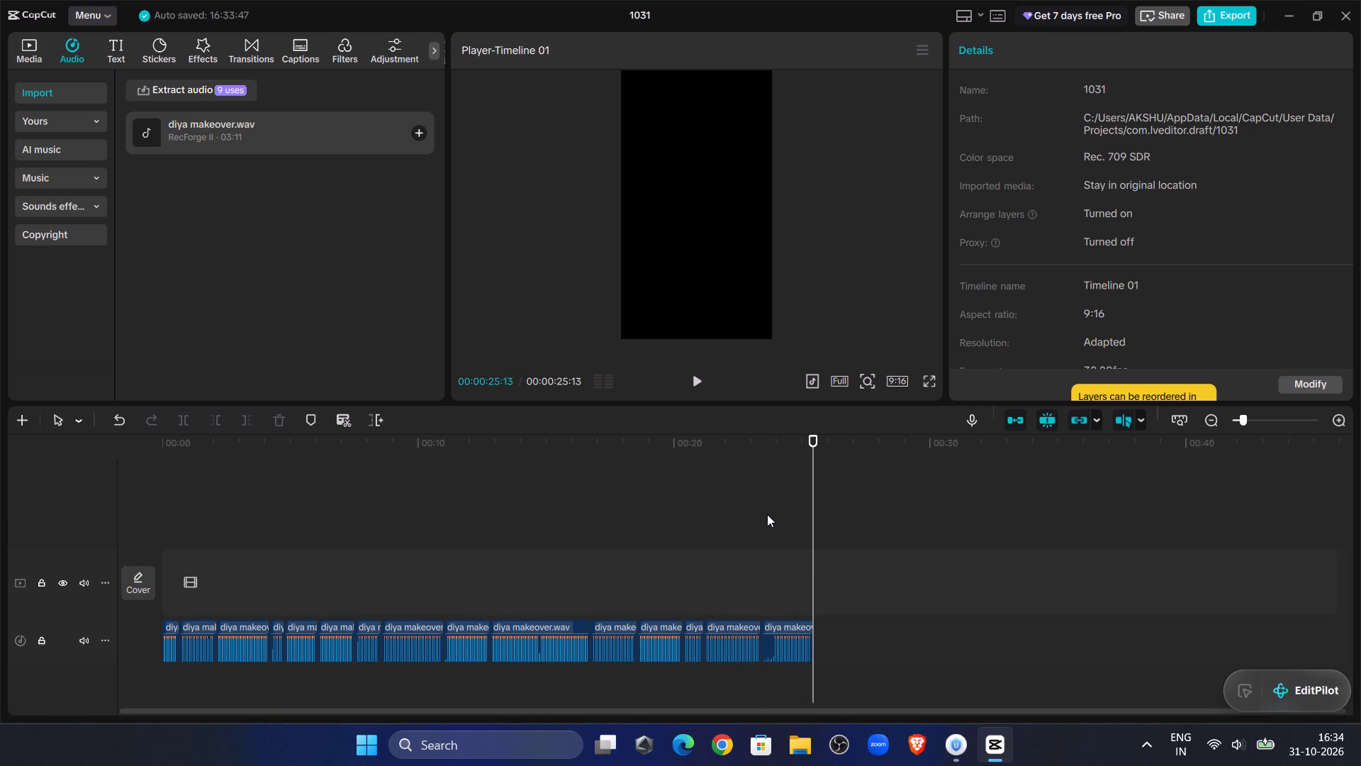
left_click(699, 385)
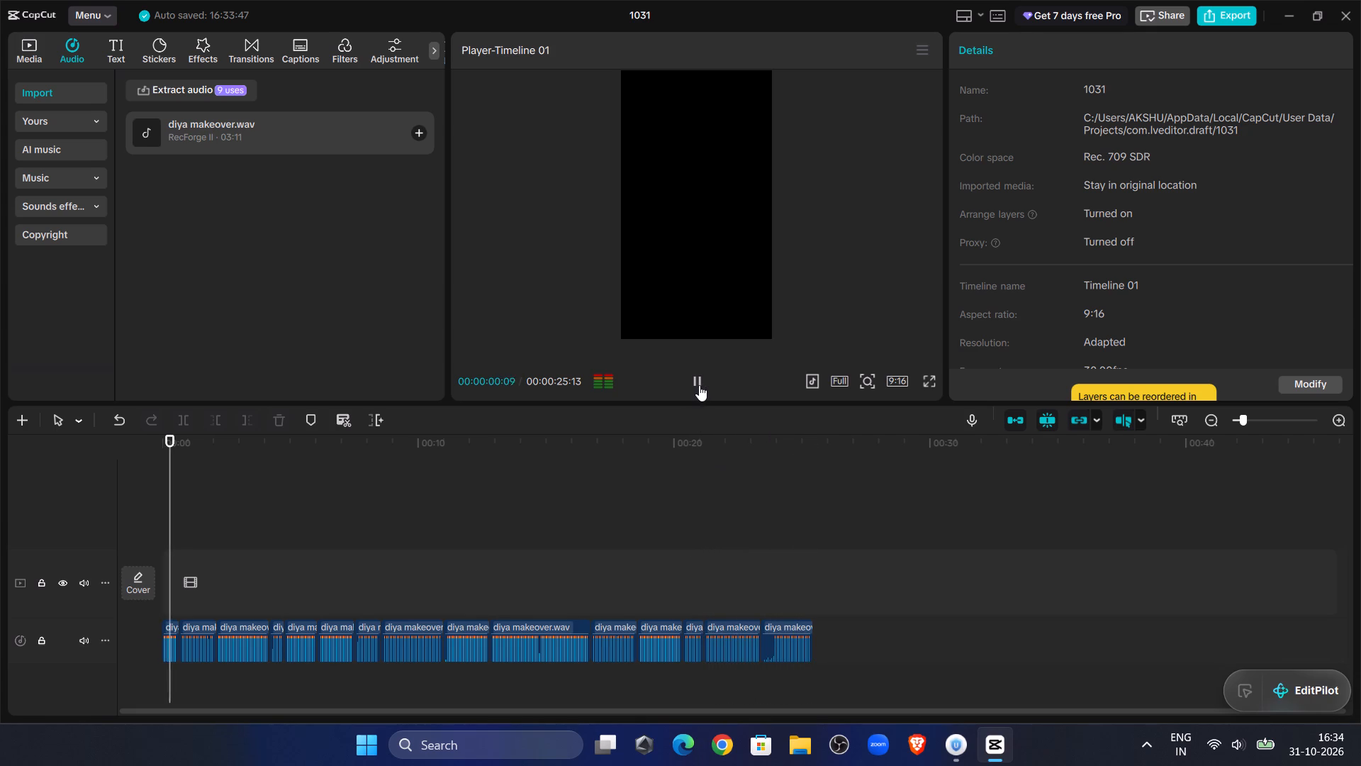
left_click(699, 385)
left_click_drag(174, 460, 0, 463)
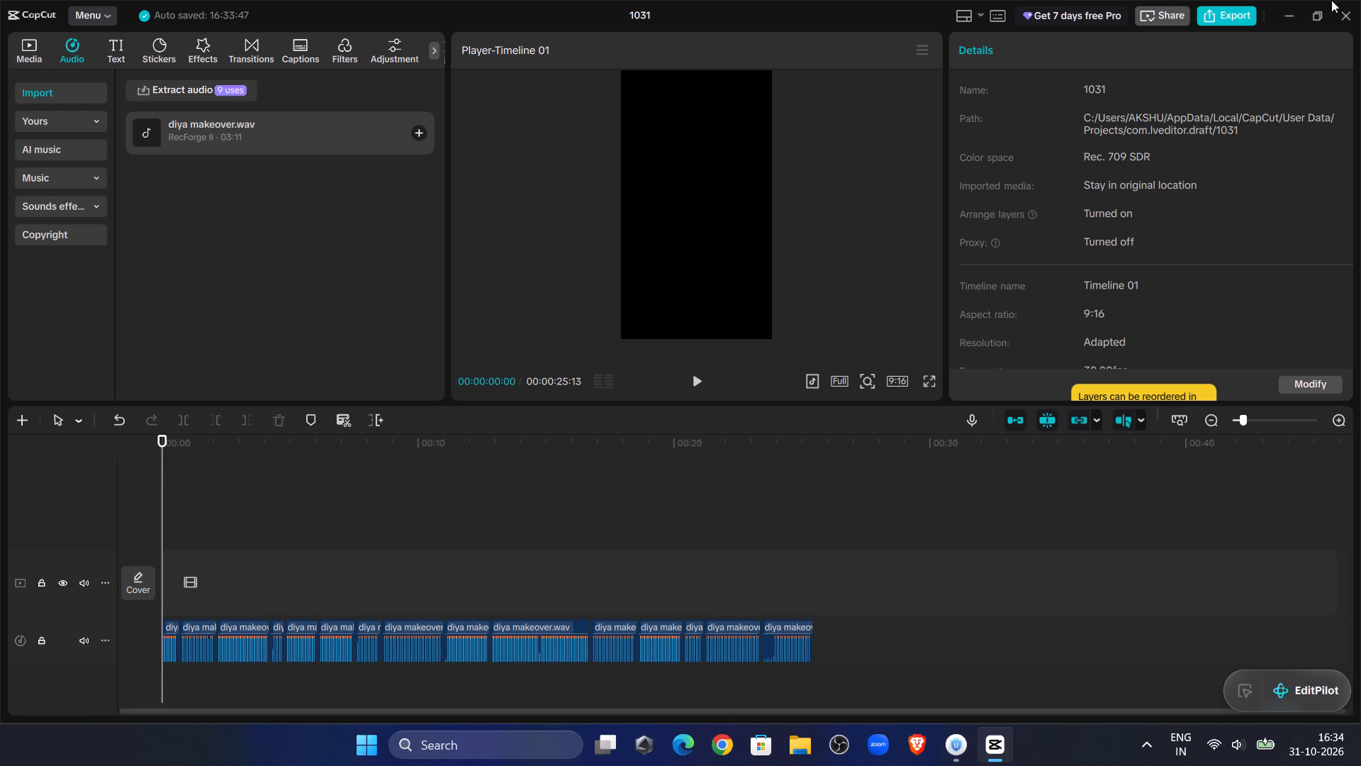
Minimize CapCut to the desktop and show the hidden system tray icons.
left_click(1286, 12)
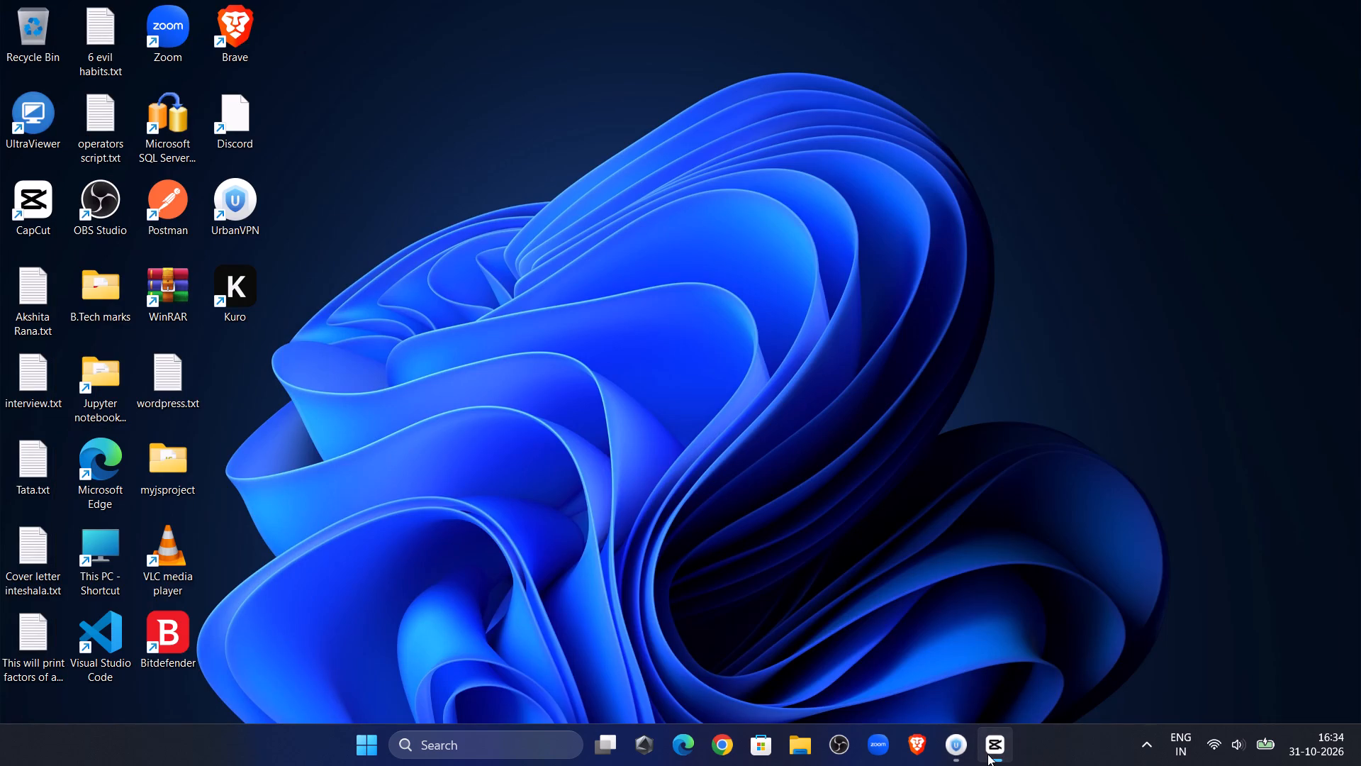
right_click(562, 226)
left_click(632, 309)
left_click(940, 740)
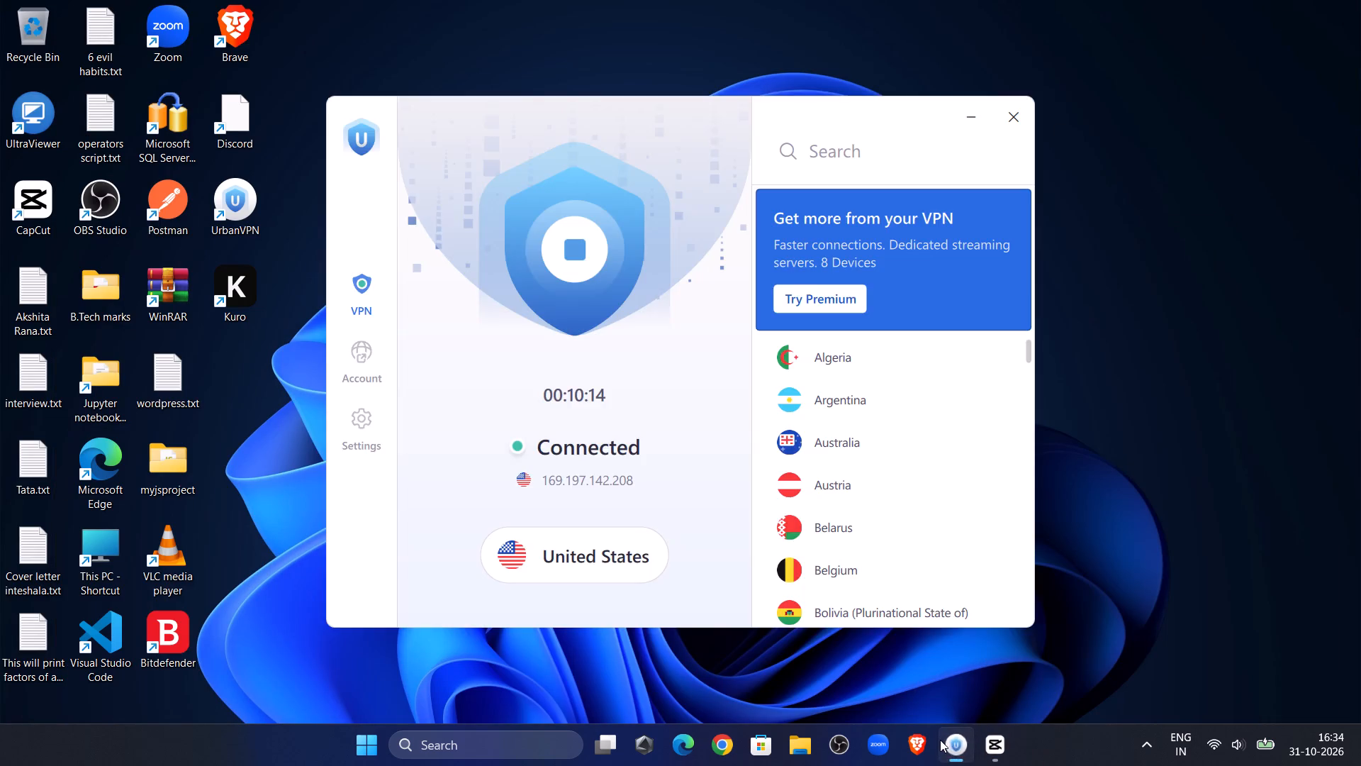
left_click(940, 740)
left_click(1153, 753)
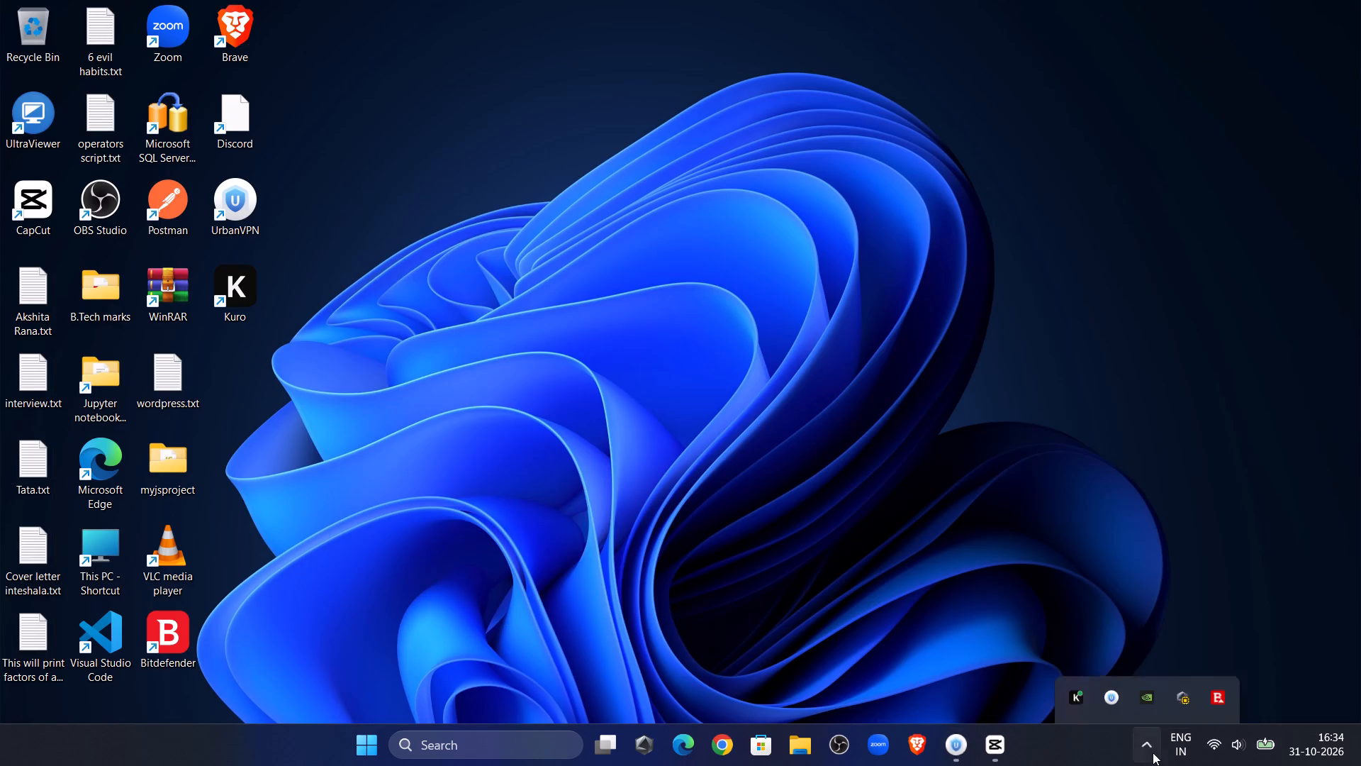